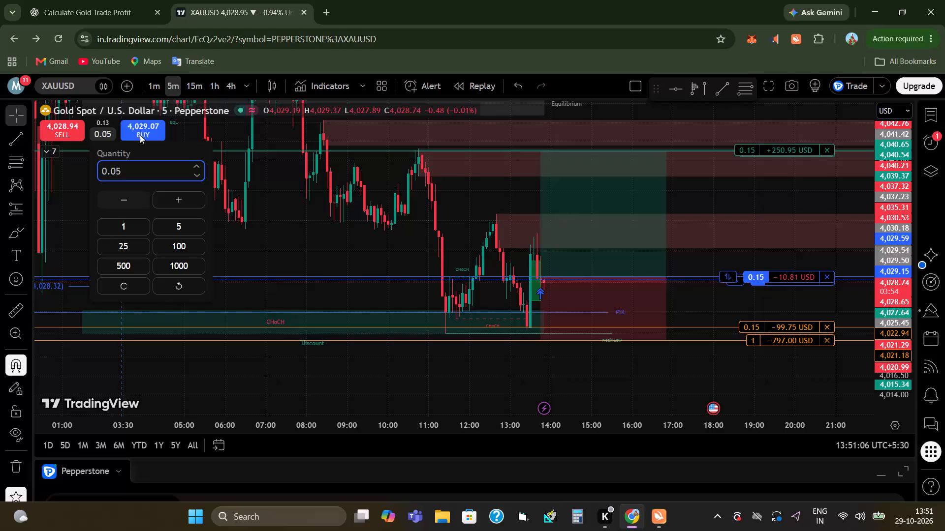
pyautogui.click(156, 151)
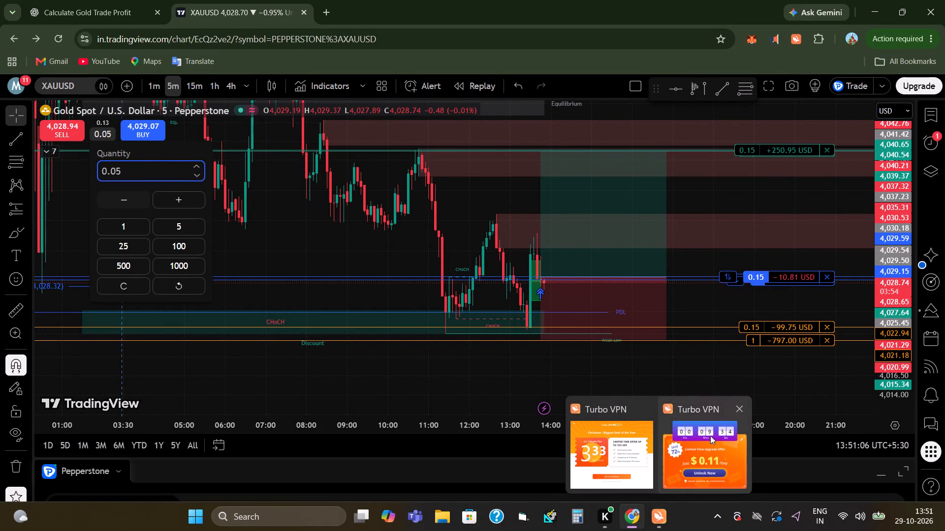
# Close both open Turbo VPN windows.
pyautogui.click(733, 413)
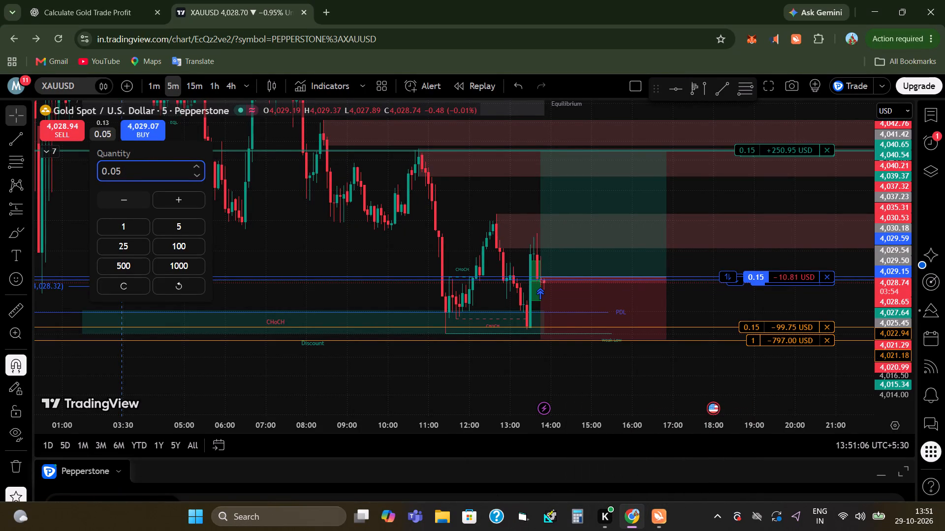
pyautogui.click(695, 410)
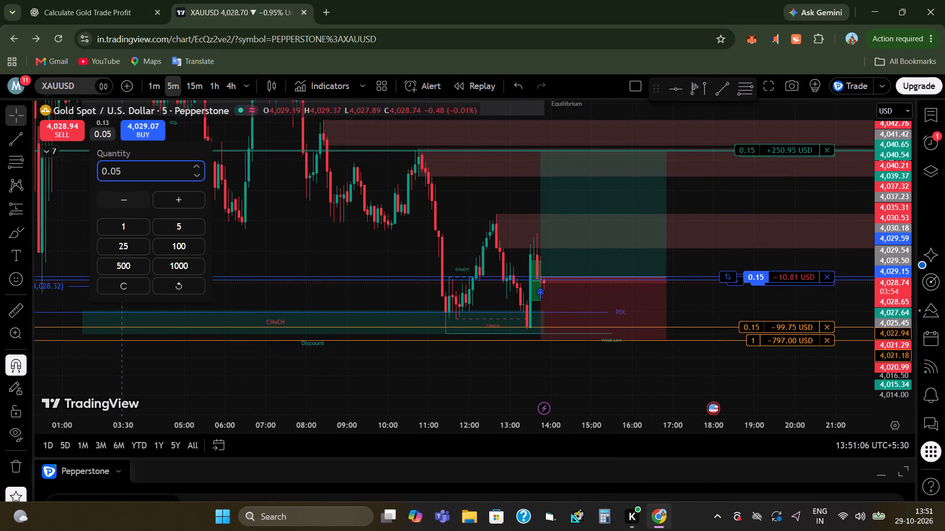
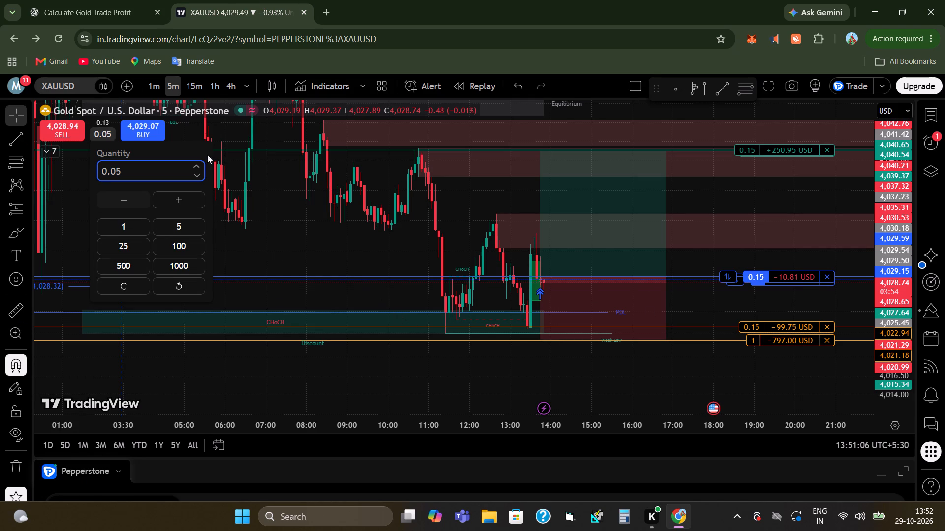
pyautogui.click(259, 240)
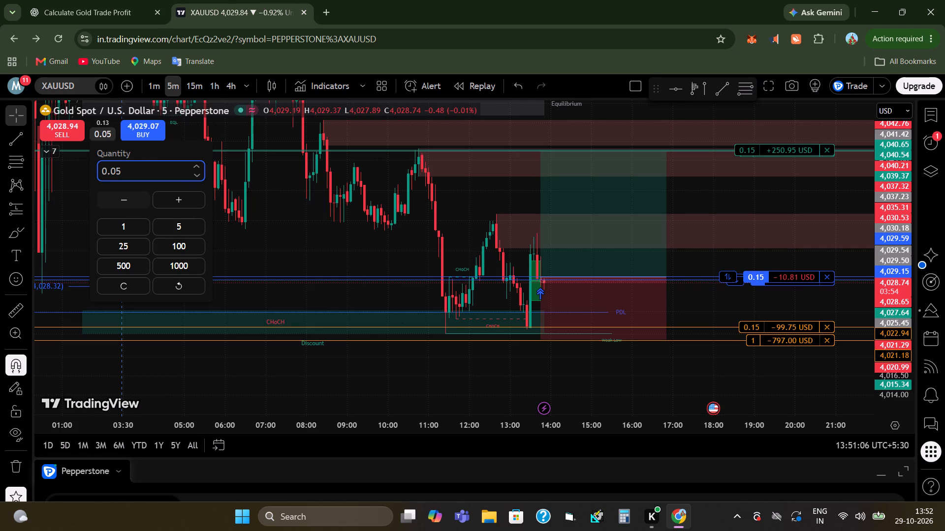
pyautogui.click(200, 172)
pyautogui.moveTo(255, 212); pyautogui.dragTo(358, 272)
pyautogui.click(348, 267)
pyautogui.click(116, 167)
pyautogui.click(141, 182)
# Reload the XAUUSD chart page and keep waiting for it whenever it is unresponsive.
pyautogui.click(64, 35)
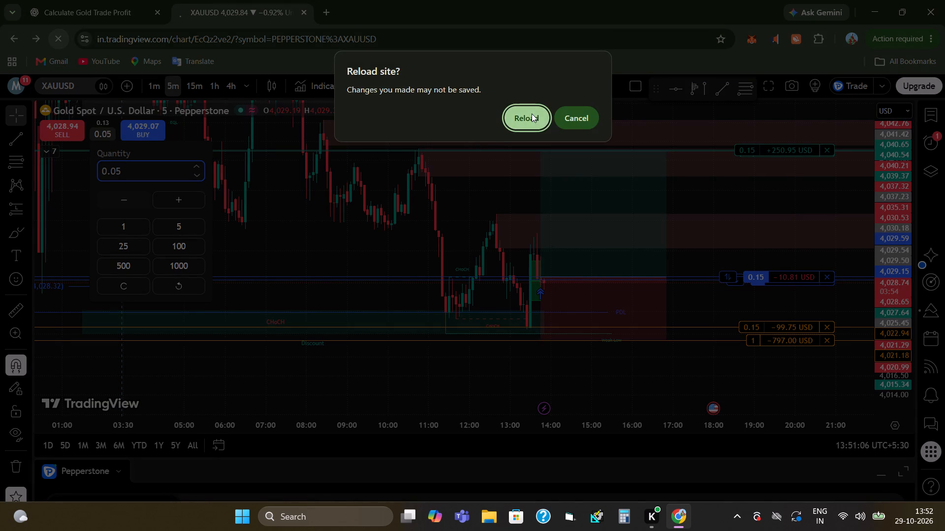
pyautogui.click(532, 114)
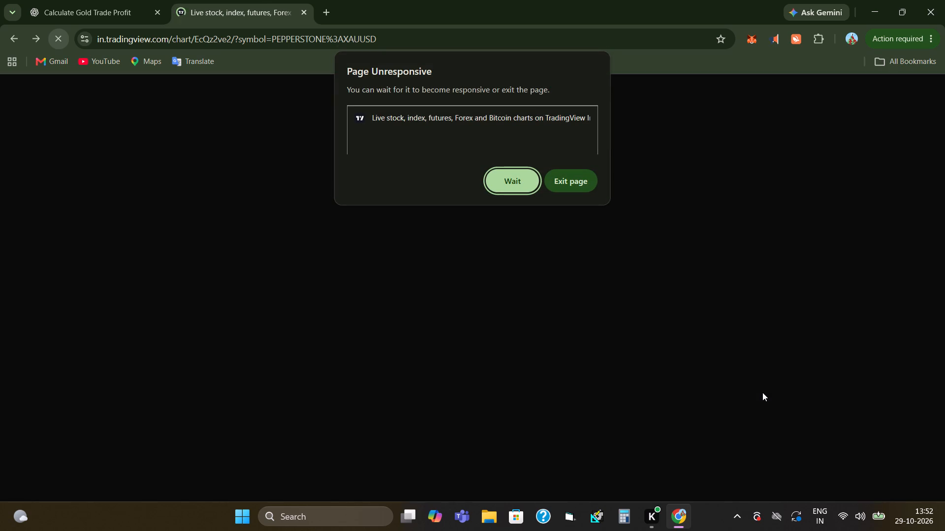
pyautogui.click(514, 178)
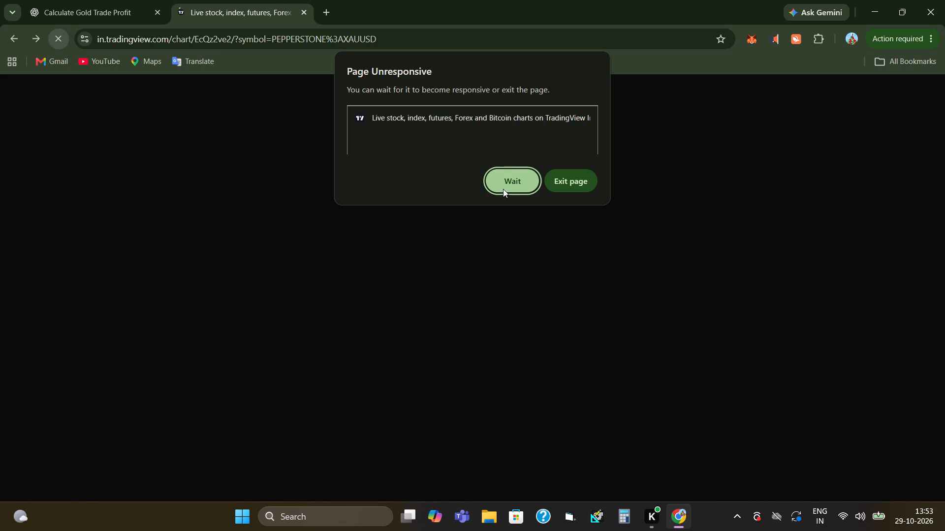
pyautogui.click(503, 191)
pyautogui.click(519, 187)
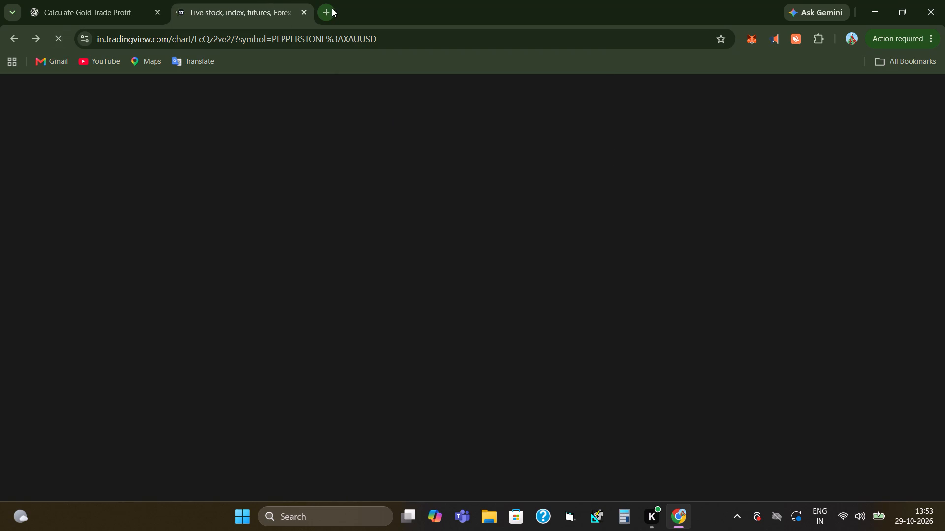
# Open TradingView in a new browser tab and launch the Pepperstone XAUUSD chart from the symbol search.
pyautogui.click(332, 8)
pyautogui.click(413, 364)
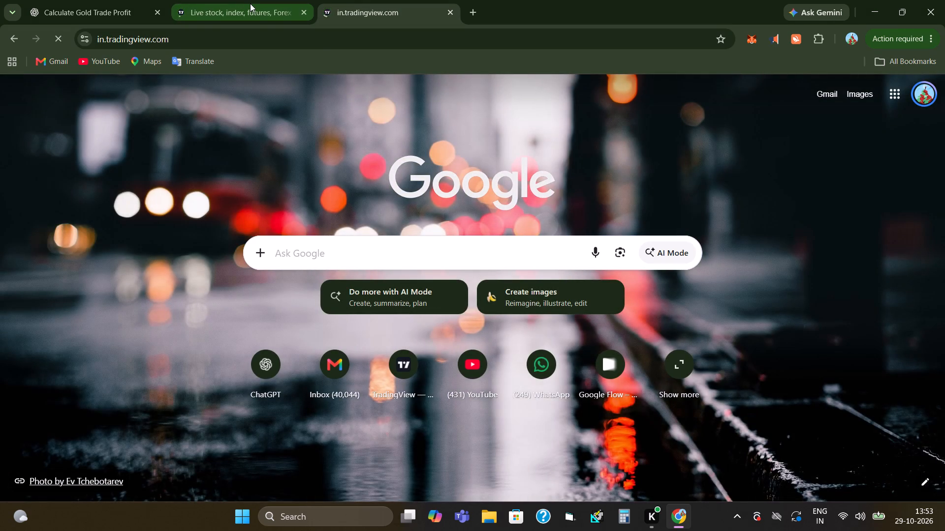
pyautogui.click(250, 3)
pyautogui.click(389, 0)
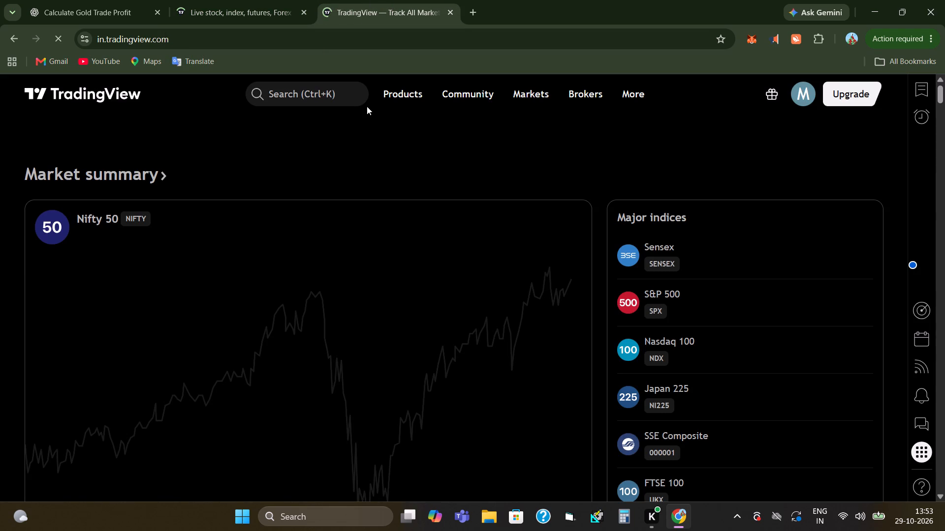
pyautogui.click(315, 92)
pyautogui.click(225, 0)
pyautogui.click(367, 10)
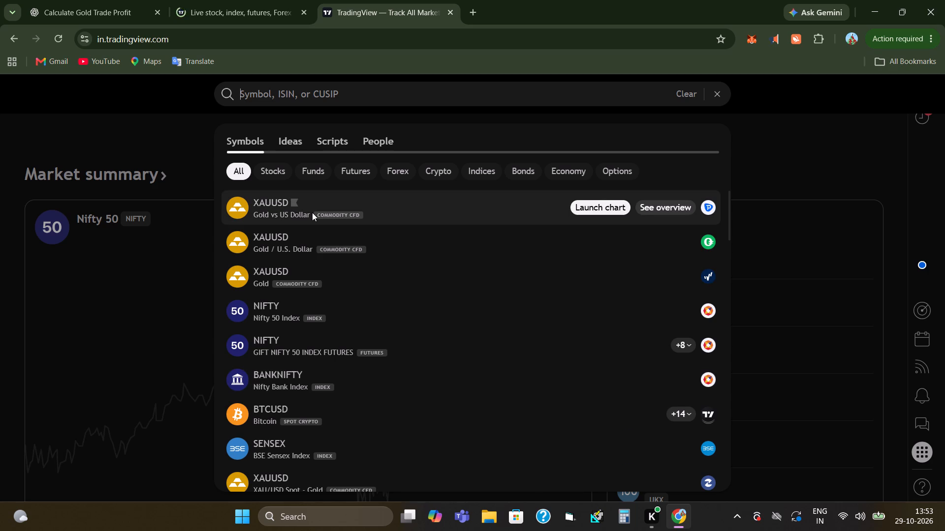
pyautogui.click(312, 212)
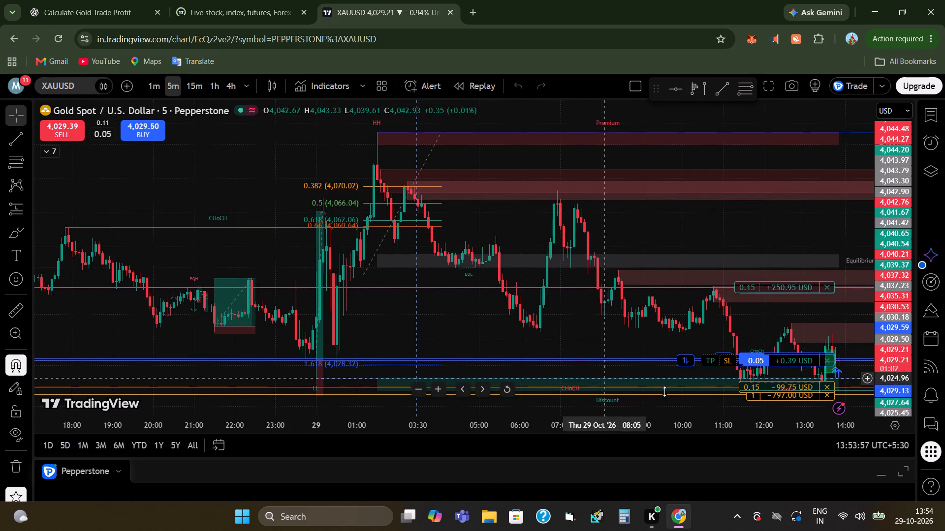
# Add a take profit at 4,046.56 to the open 0.05 XAUUSD position, near the existing take-profit line.
pyautogui.moveTo(603, 348); pyautogui.dragTo(601, 347)
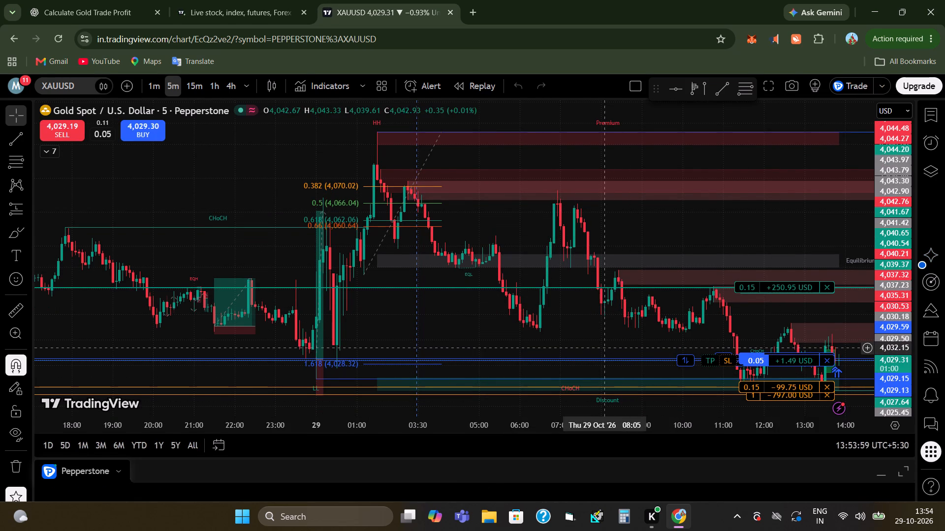
pyautogui.moveTo(601, 347); pyautogui.dragTo(23, 314)
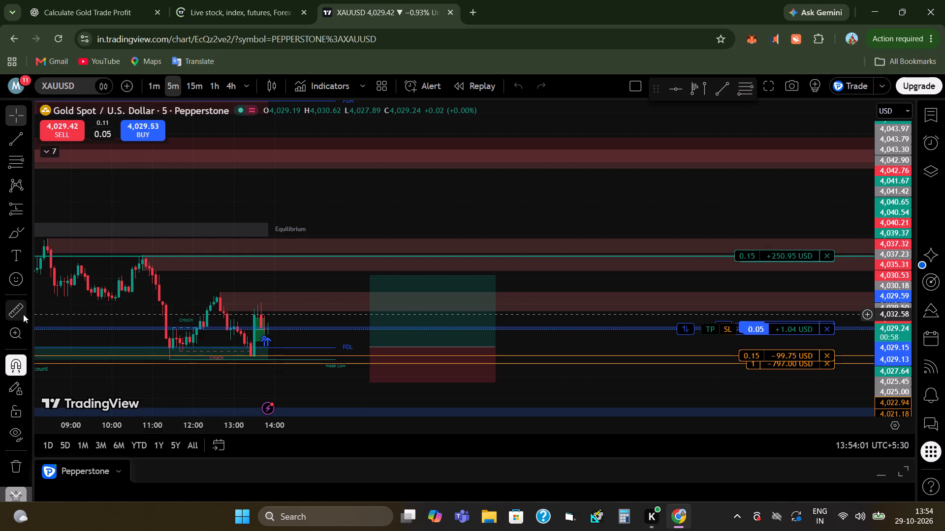
pyautogui.moveTo(23, 314); pyautogui.dragTo(23, 314)
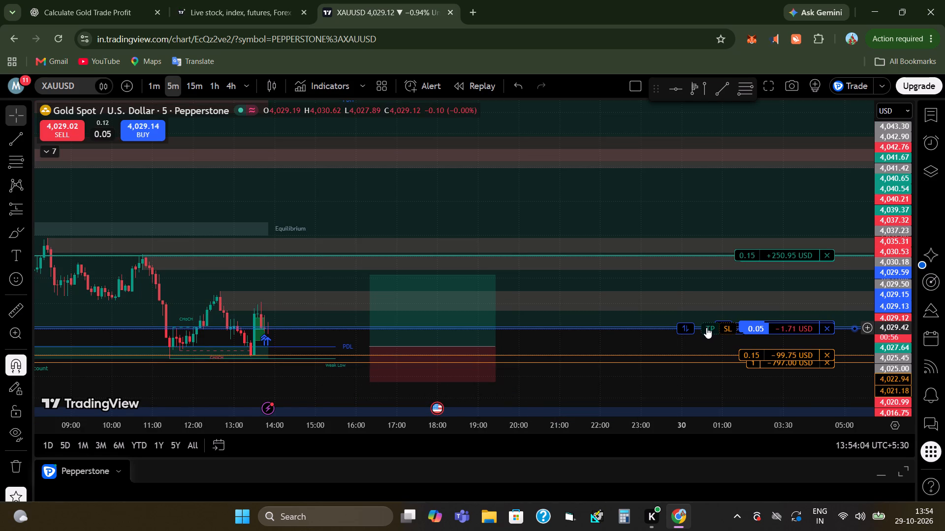
pyautogui.moveTo(706, 327); pyautogui.dragTo(670, 270)
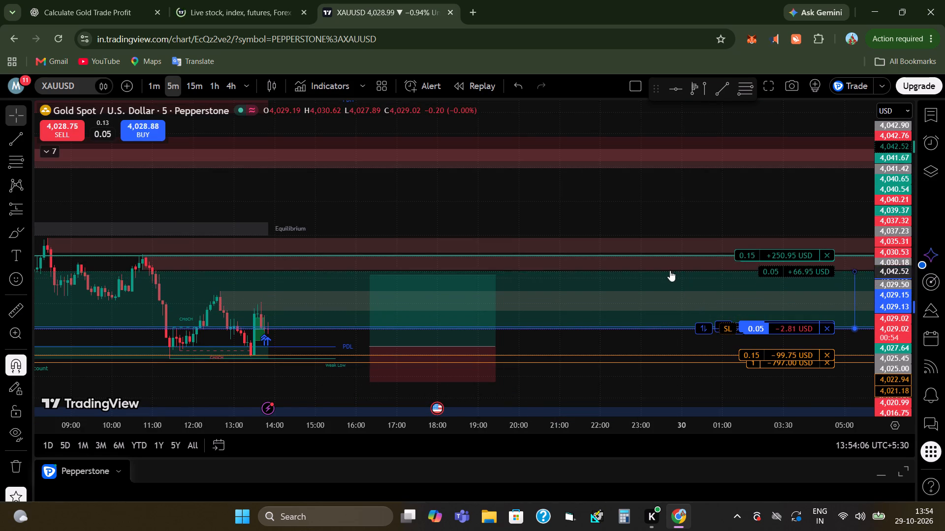
pyautogui.moveTo(670, 270); pyautogui.dragTo(632, 254)
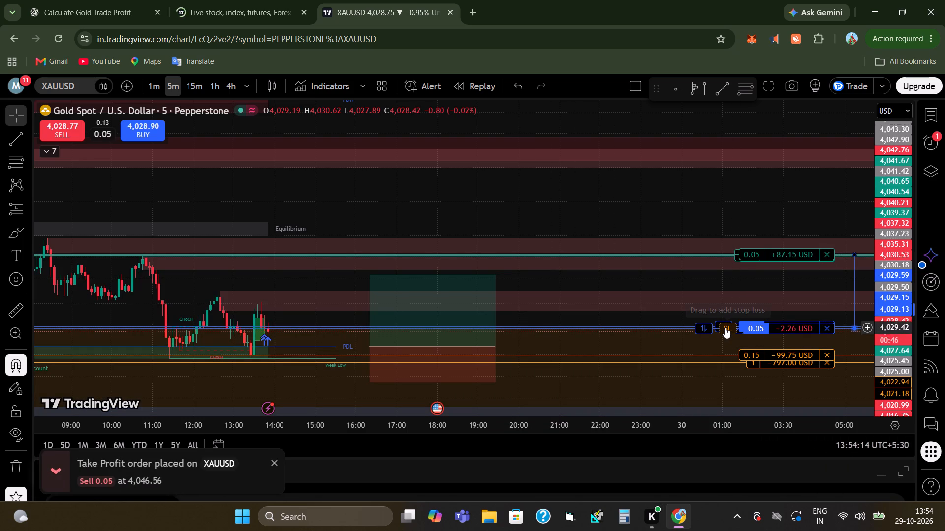
# Add a stop loss at 4,022.81 to the 0.05 XAUUSD position, near the existing 0.15 stop line.
pyautogui.moveTo(726, 327); pyautogui.dragTo(718, 352)
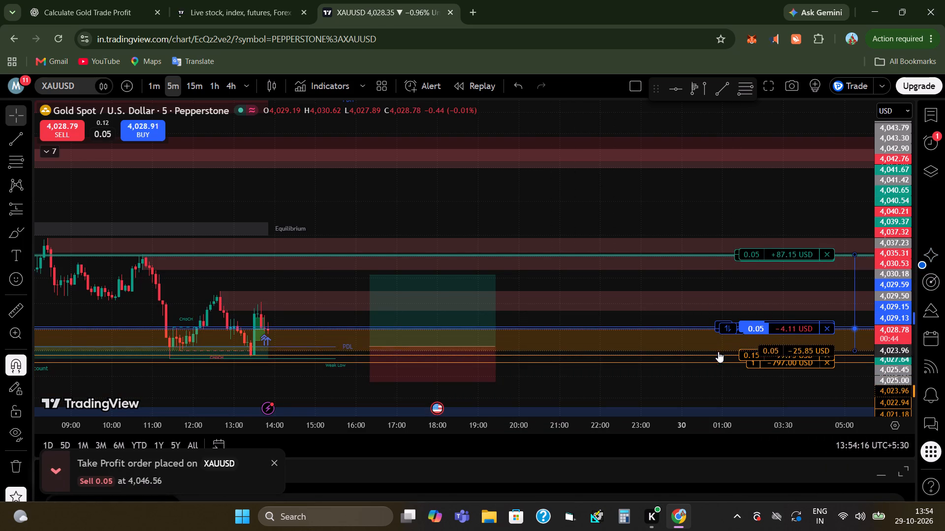
pyautogui.moveTo(718, 352); pyautogui.dragTo(723, 355)
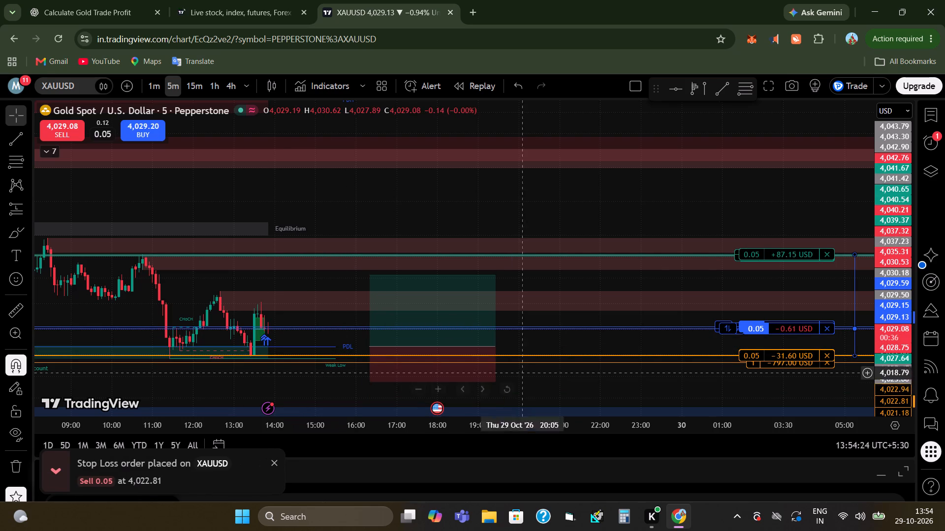
# Move the long-position drawing back to the latest candle at 13:50, with its entry close to the open positions' entry lines.
pyautogui.moveTo(568, 381); pyautogui.dragTo(751, 369)
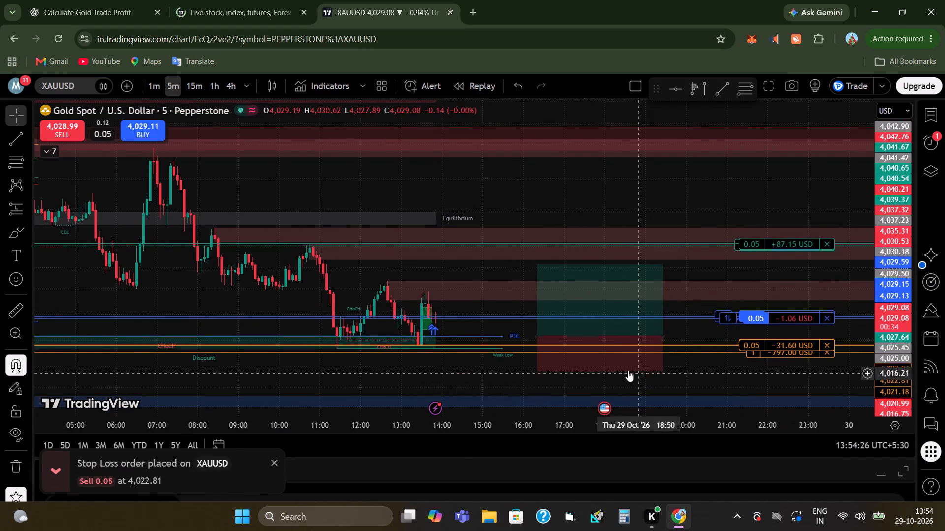
pyautogui.moveTo(613, 363); pyautogui.dragTo(508, 354)
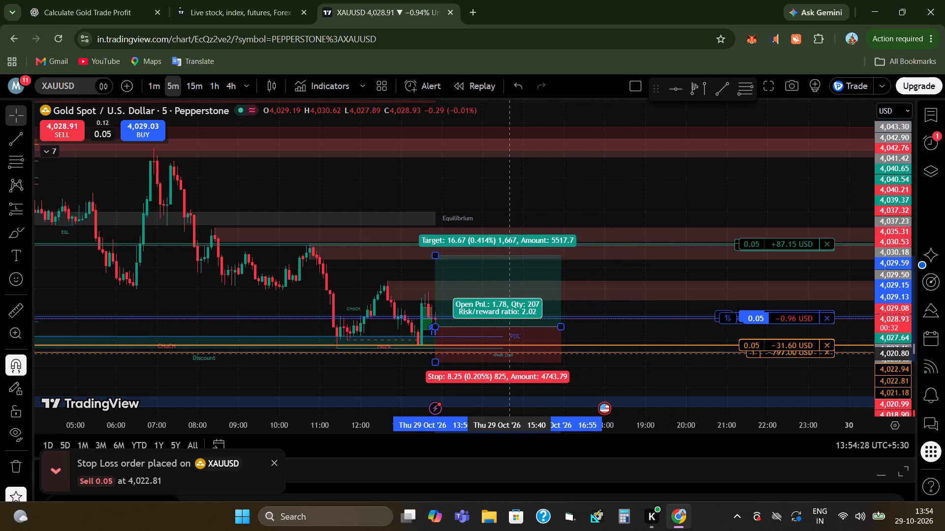
pyautogui.moveTo(508, 354); pyautogui.dragTo(508, 347)
pyautogui.click(644, 388)
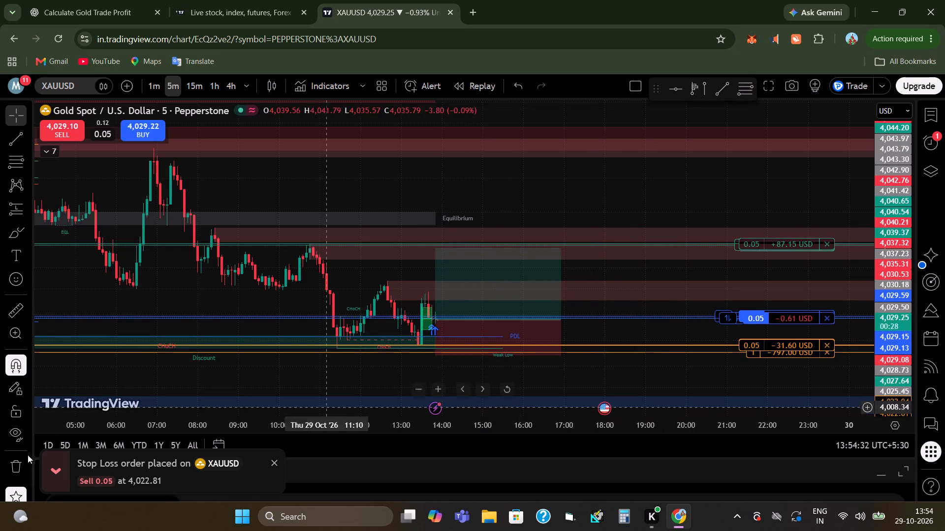
# Raise the long-position drawing's target to the take-profit line, for a target distance of about 17.51.
pyautogui.moveTo(897, 302); pyautogui.dragTo(944, 247)
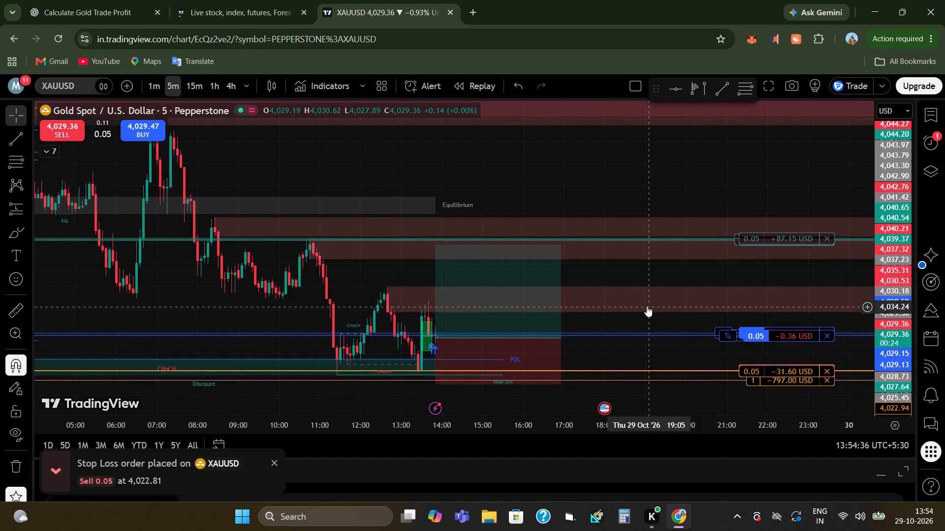
pyautogui.moveTo(647, 305); pyautogui.dragTo(669, 239)
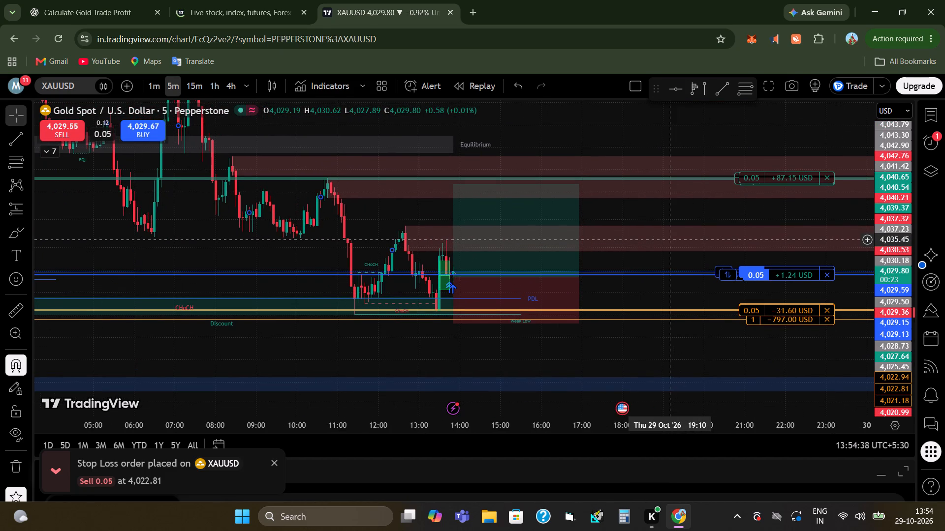
pyautogui.moveTo(669, 239); pyautogui.dragTo(653, 254)
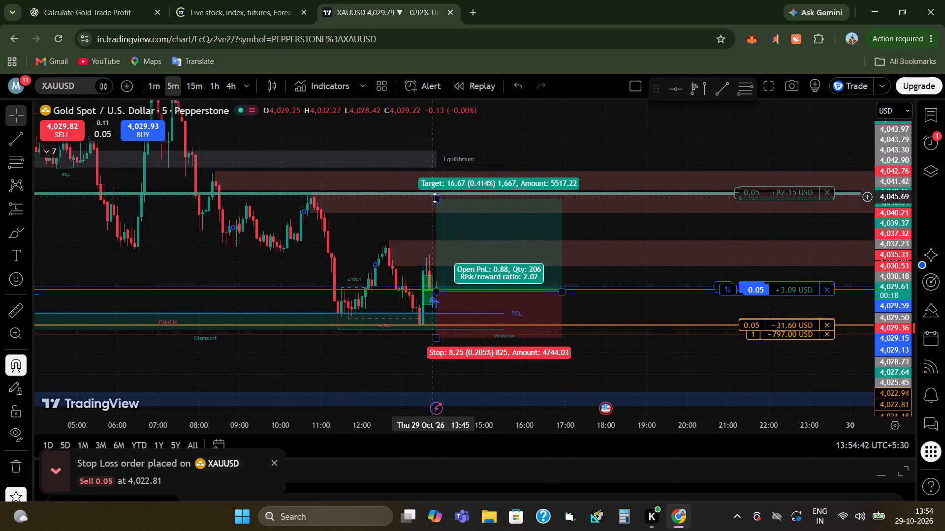
pyautogui.moveTo(439, 199); pyautogui.dragTo(412, 190)
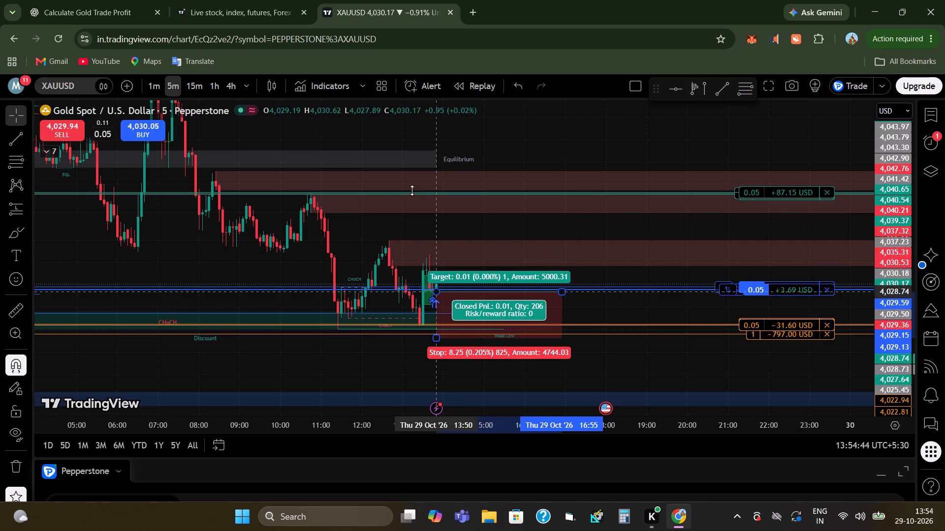
pyautogui.moveTo(412, 190); pyautogui.dragTo(312, 188)
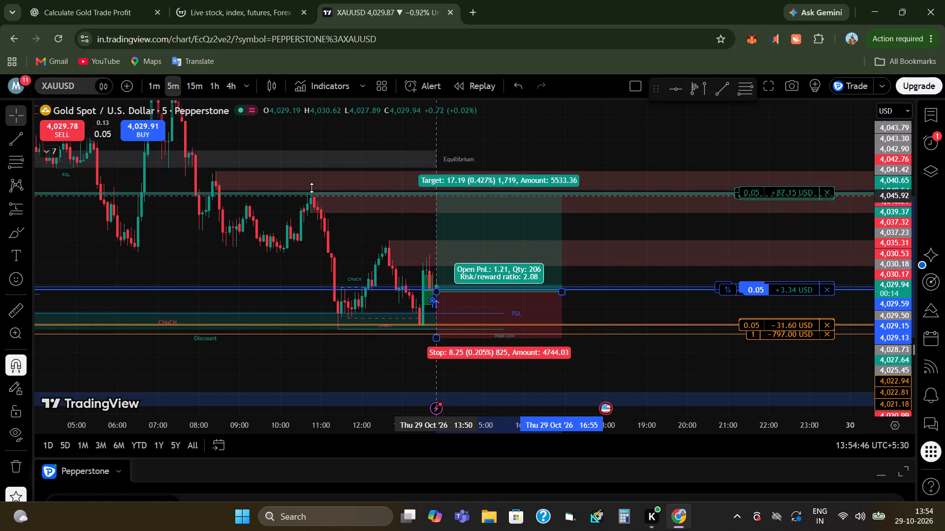
pyautogui.moveTo(312, 188); pyautogui.dragTo(309, 188)
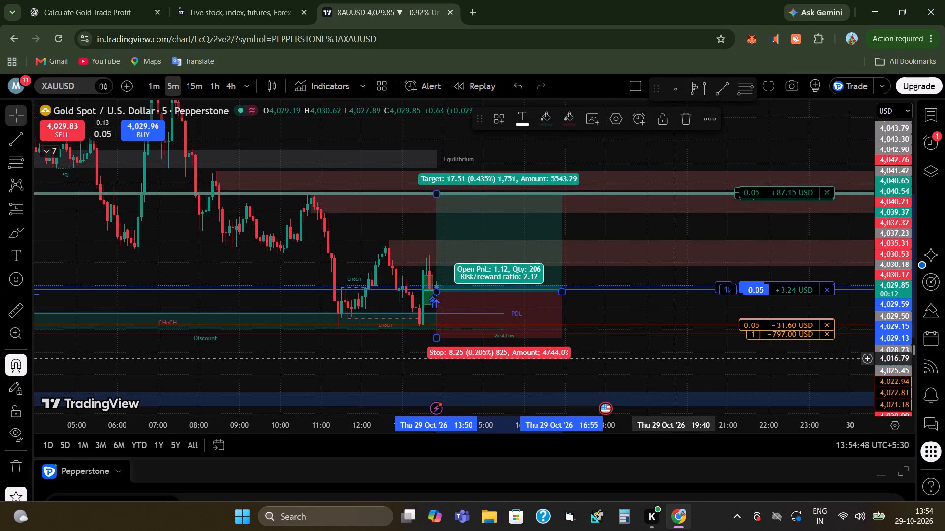
pyautogui.click(673, 362)
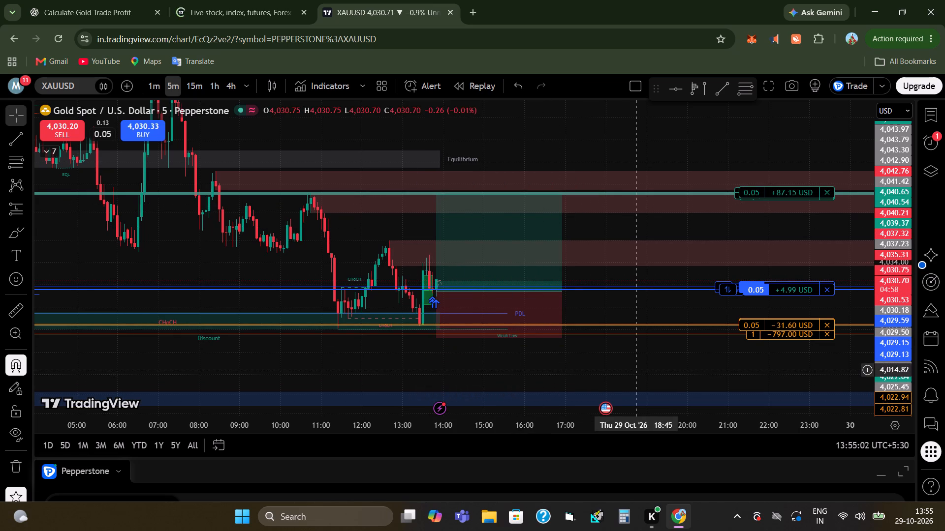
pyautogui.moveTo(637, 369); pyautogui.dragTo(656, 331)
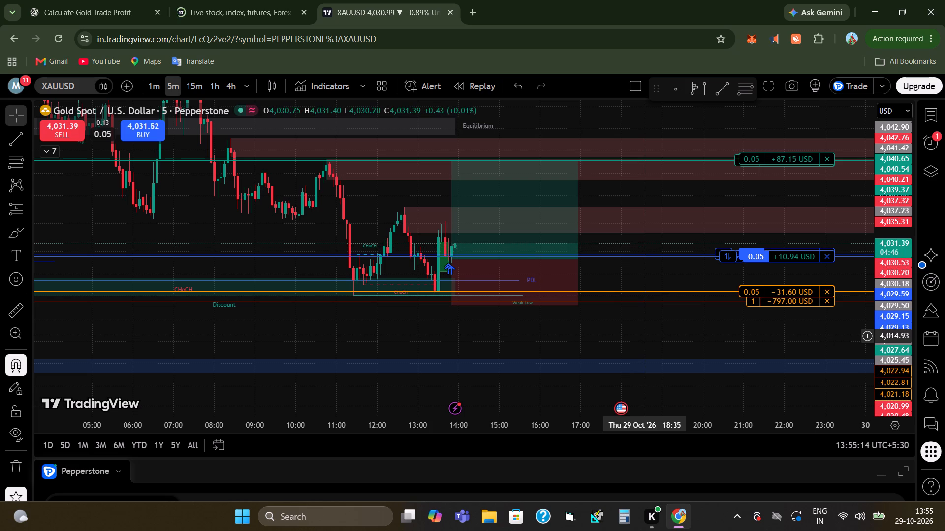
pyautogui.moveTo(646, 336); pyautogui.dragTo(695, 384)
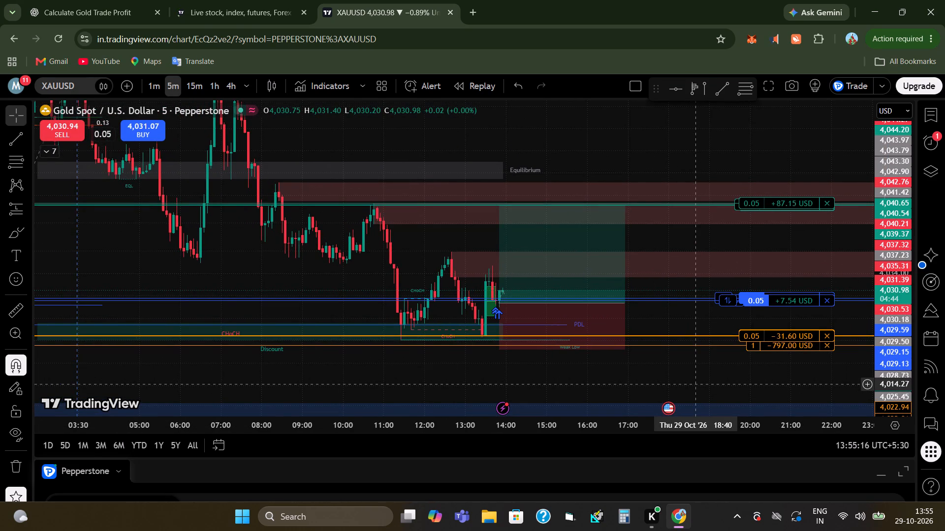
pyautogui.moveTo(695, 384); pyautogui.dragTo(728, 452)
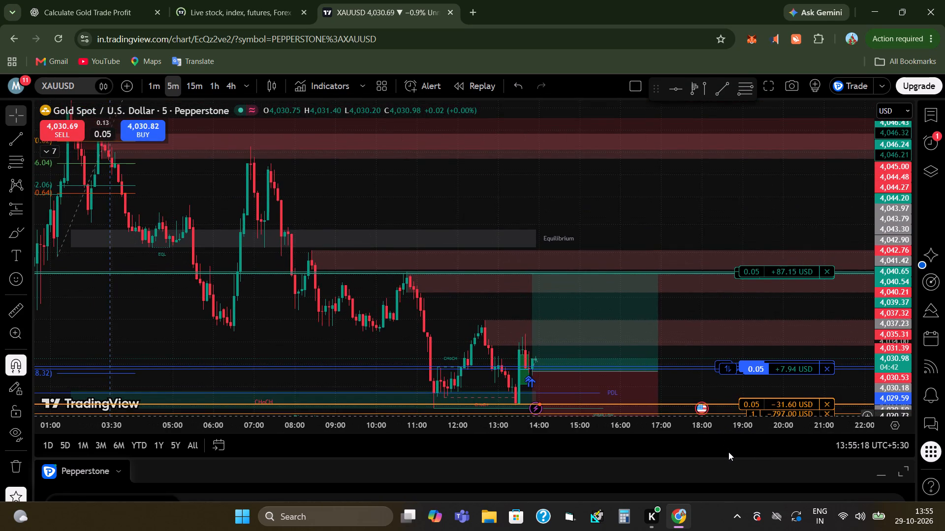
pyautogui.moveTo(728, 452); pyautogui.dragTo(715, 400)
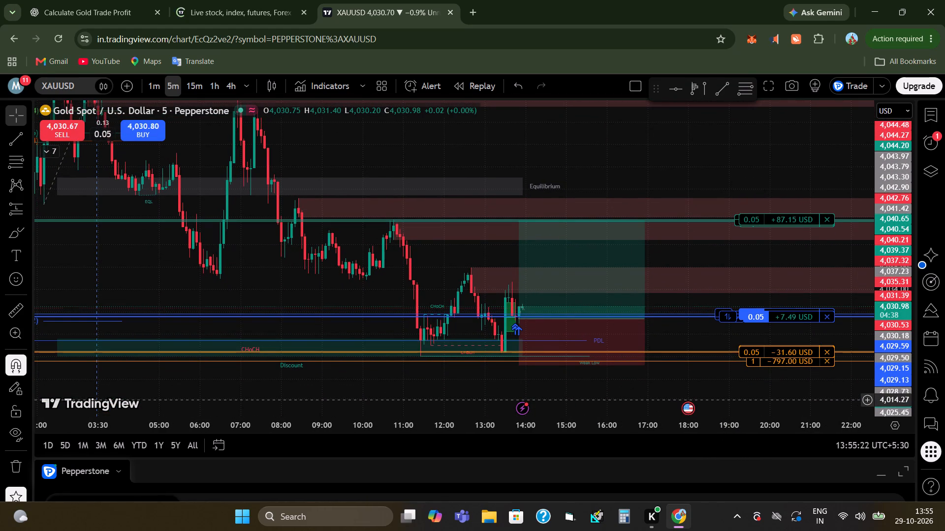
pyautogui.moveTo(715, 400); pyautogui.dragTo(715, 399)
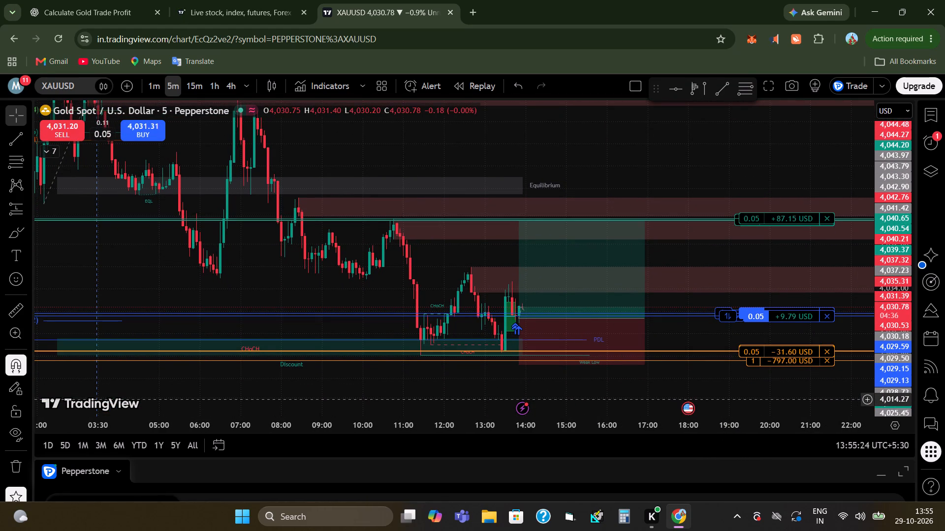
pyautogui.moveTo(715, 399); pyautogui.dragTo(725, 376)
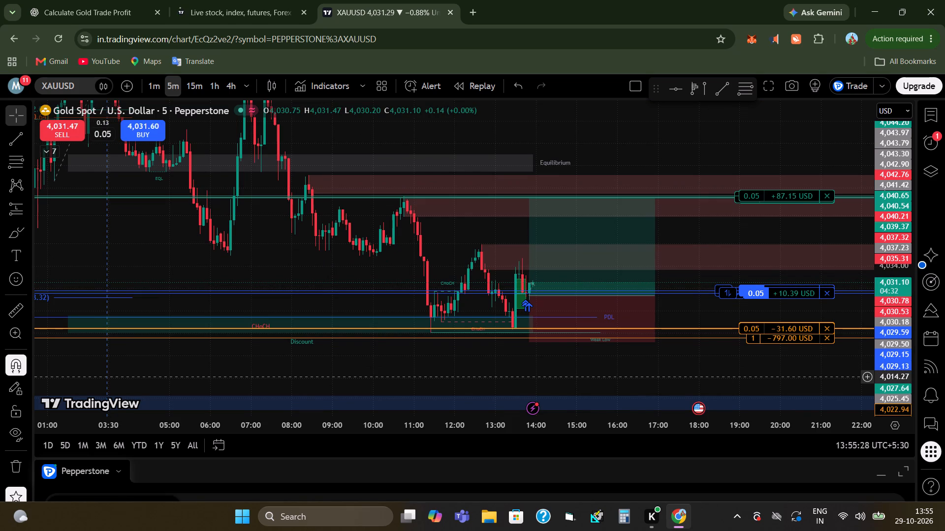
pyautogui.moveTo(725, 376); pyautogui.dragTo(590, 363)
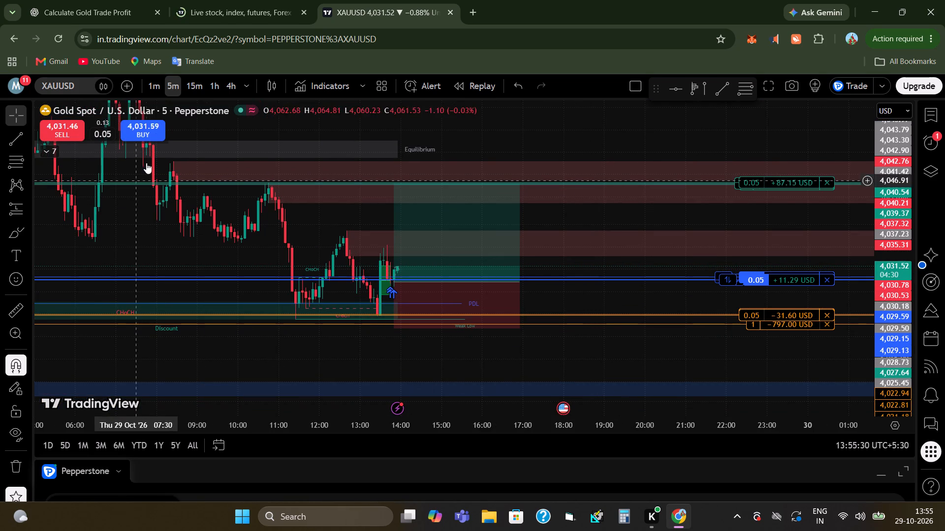
# Switch the XAUUSD chart to the 1-minute timeframe and frame the latest candles with the long-position drawing and order lines.
pyautogui.click(149, 90)
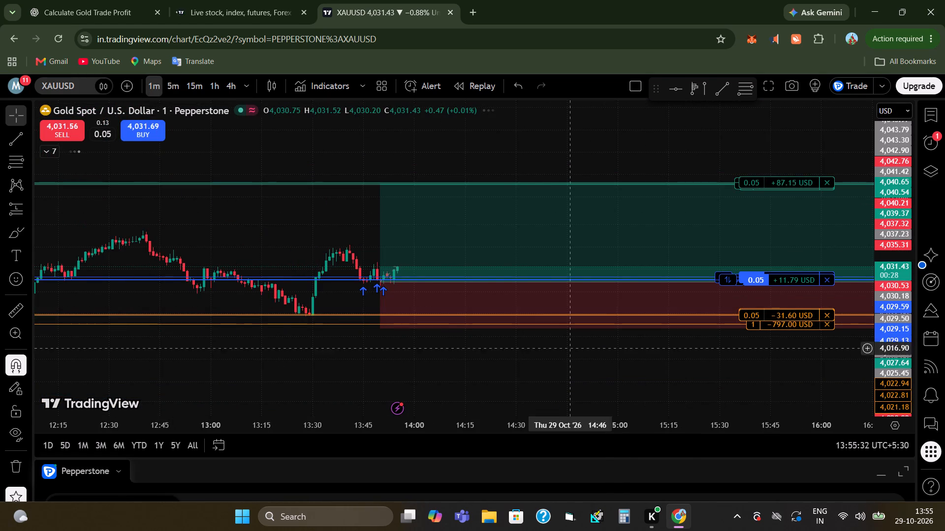
pyautogui.moveTo(428, 427); pyautogui.dragTo(644, 445)
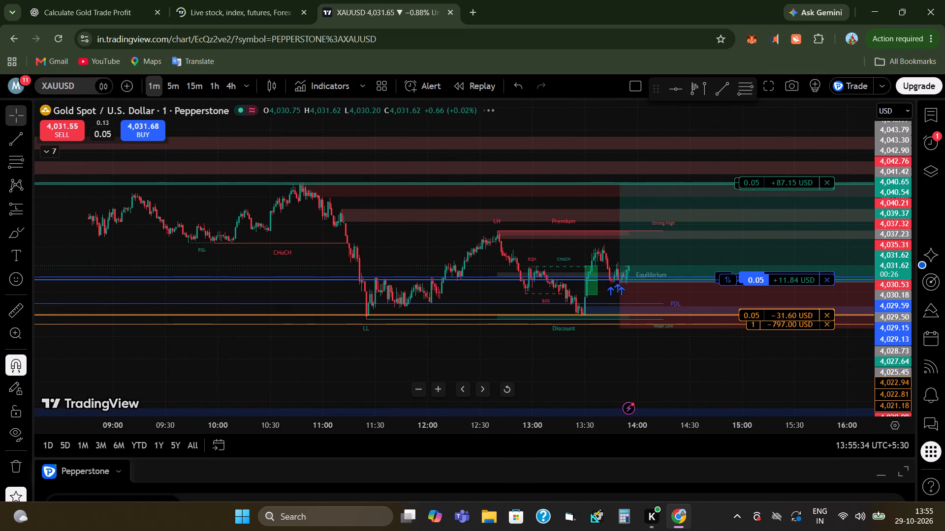
pyautogui.moveTo(661, 394); pyautogui.dragTo(495, 383)
pyautogui.scroll(2, 443, 353)
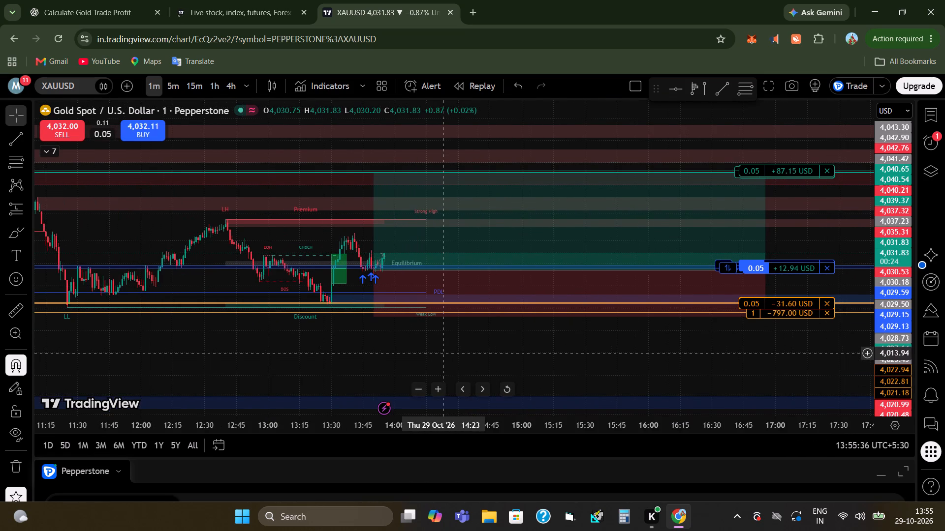
pyautogui.scroll(2, 443, 353)
pyautogui.moveTo(458, 354); pyautogui.dragTo(582, 370)
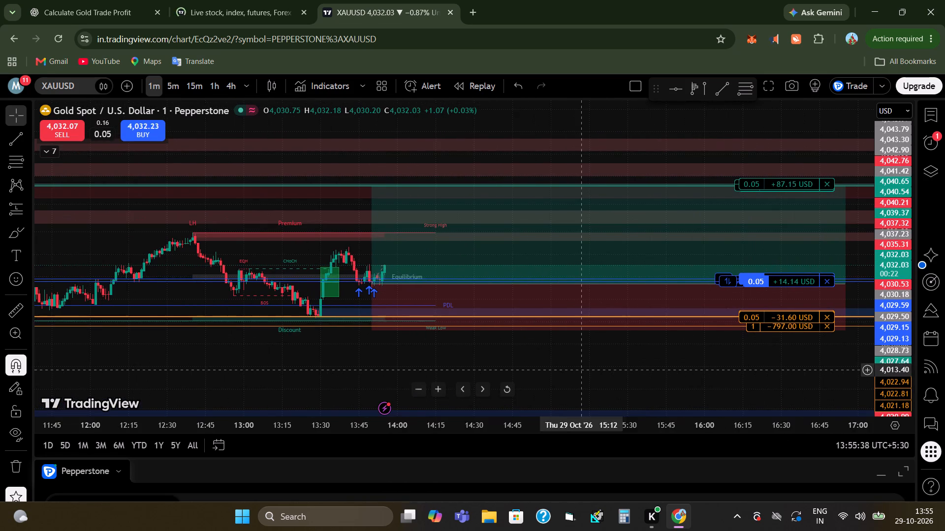
pyautogui.moveTo(892, 377); pyautogui.dragTo(904, 296)
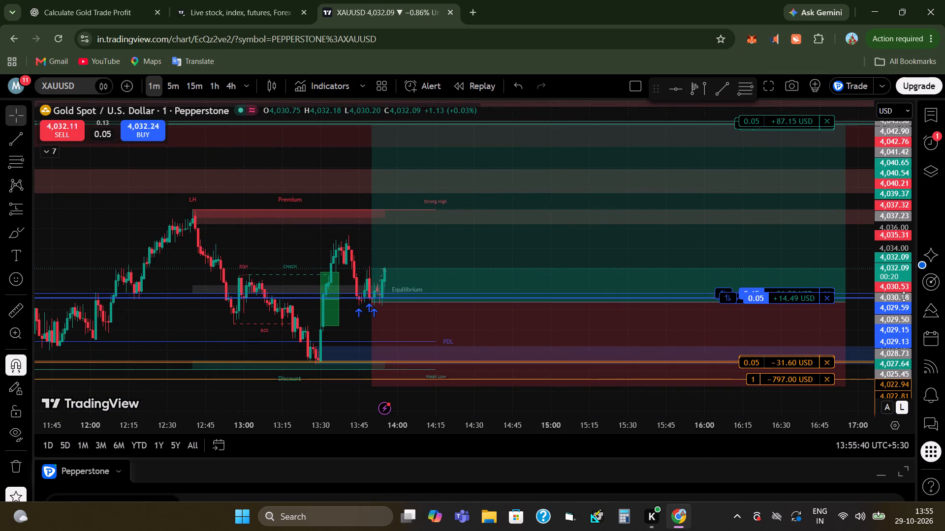
pyautogui.moveTo(904, 296); pyautogui.dragTo(904, 309)
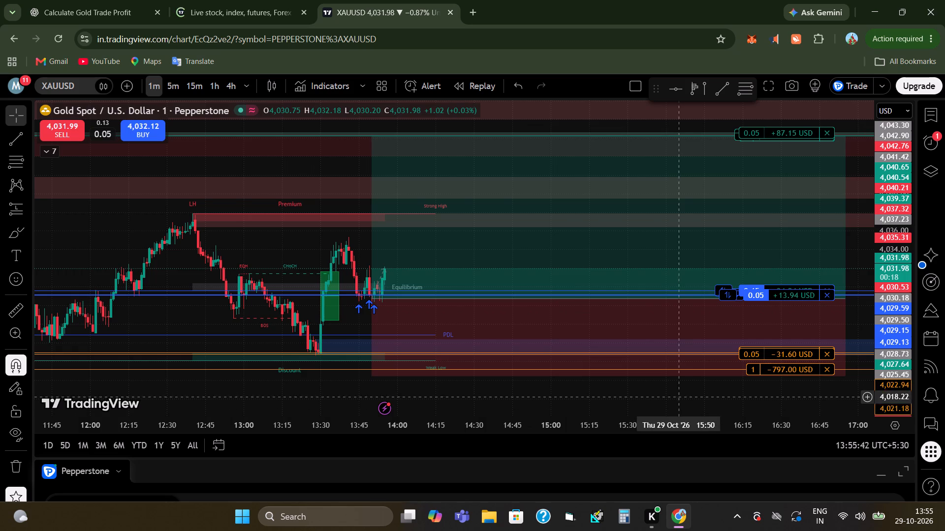
pyautogui.moveTo(670, 391); pyautogui.dragTo(609, 354)
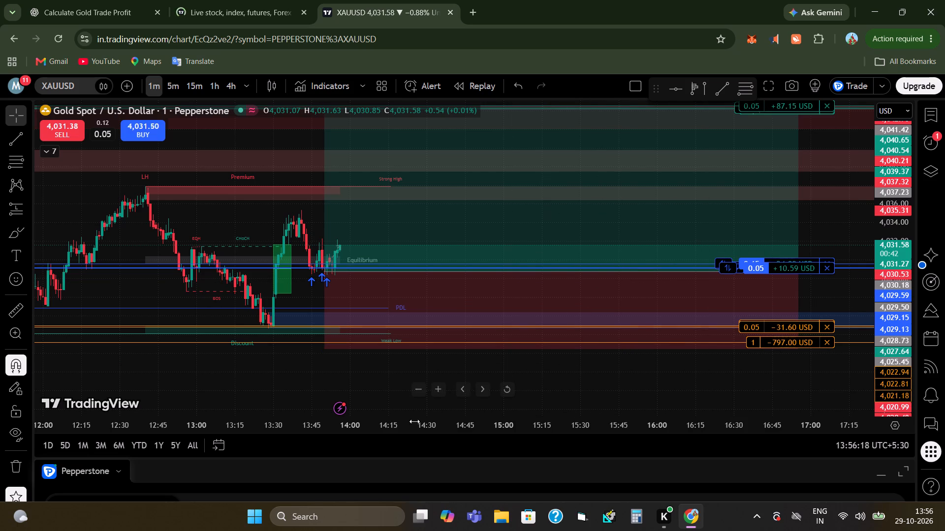
# Review the take profit, stop loss and profit of the open XAUUSD positions in the full-size Pepperstone account view, and return to the chart.
pyautogui.click(901, 466)
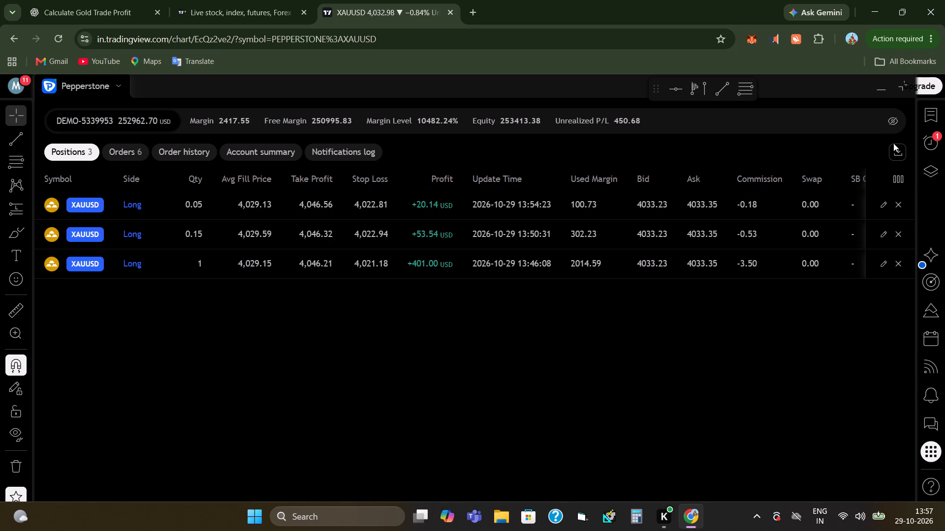
pyautogui.click(892, 94)
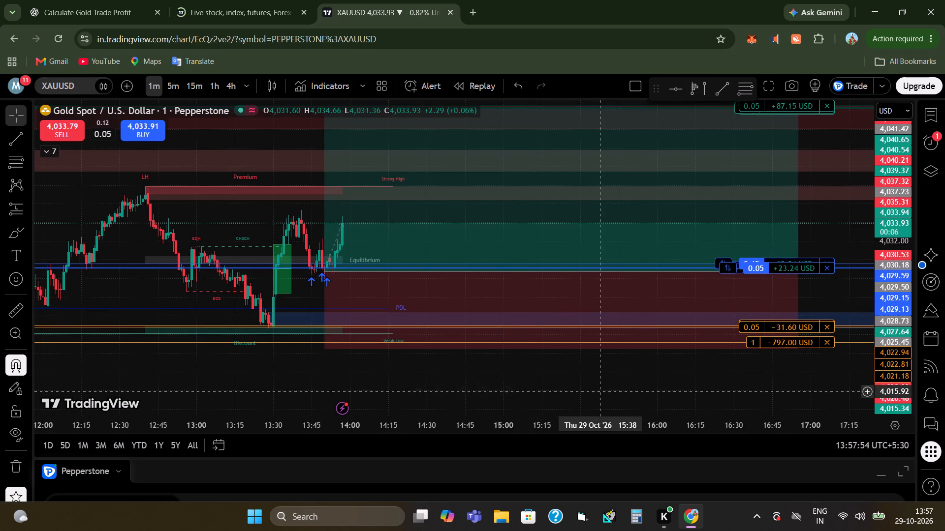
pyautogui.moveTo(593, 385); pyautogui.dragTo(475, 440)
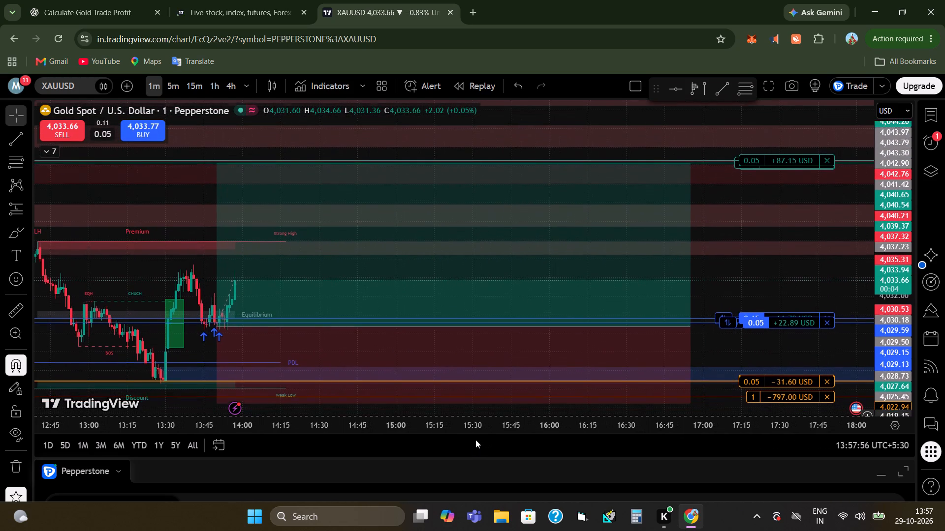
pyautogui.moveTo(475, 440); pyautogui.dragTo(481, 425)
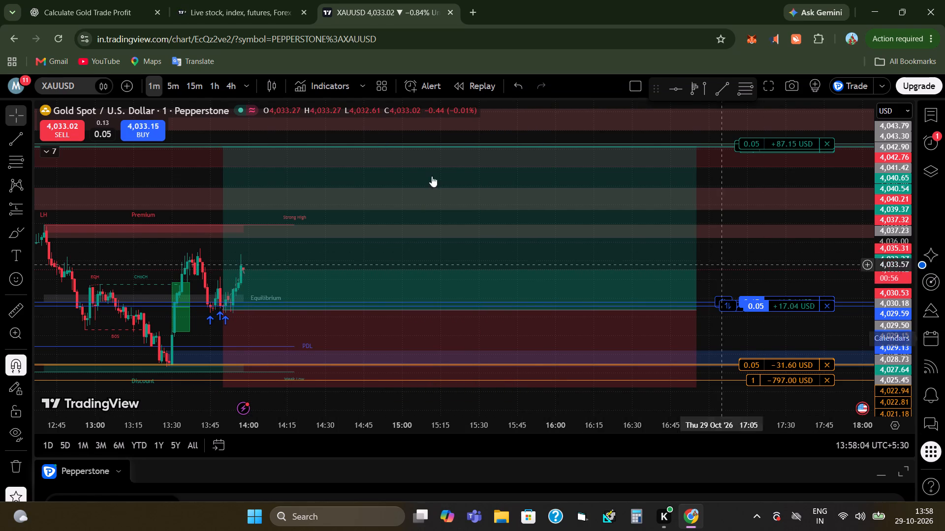
# Close the browser page about live stock, index, futures and Forex, keeping the ChatGPT and XAUUSD chart pages open.
pyautogui.click(61, 0)
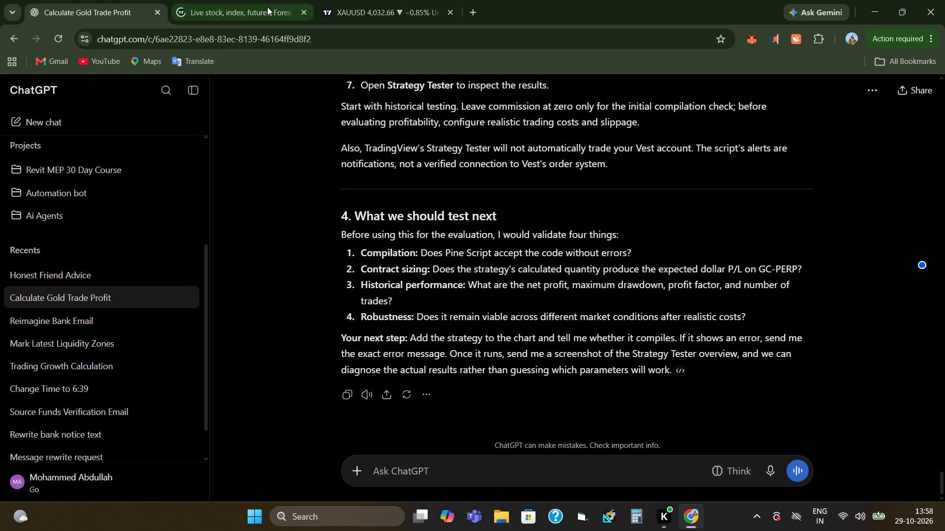
pyautogui.click(272, 0)
pyautogui.click(306, 17)
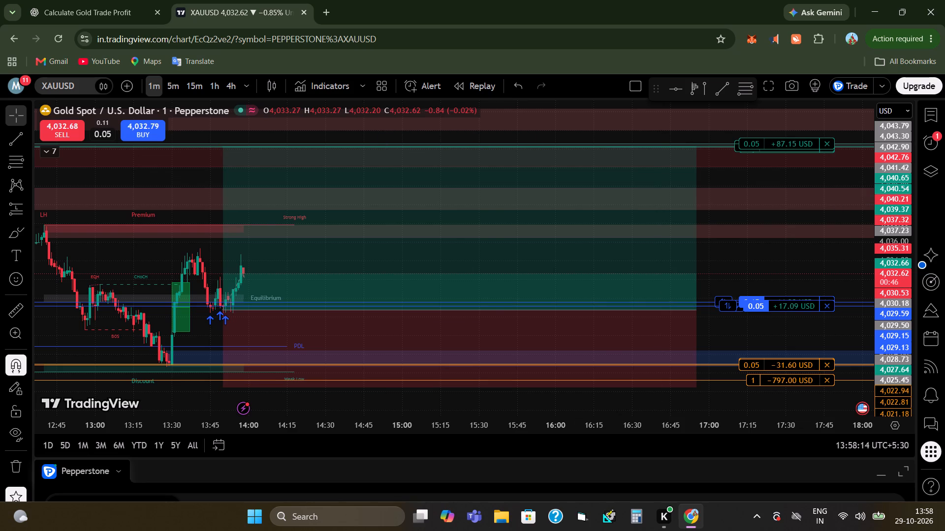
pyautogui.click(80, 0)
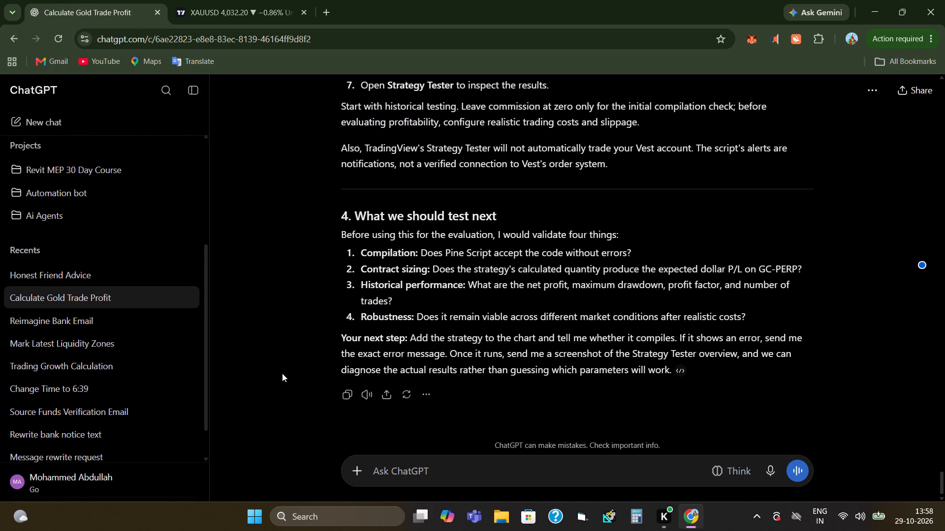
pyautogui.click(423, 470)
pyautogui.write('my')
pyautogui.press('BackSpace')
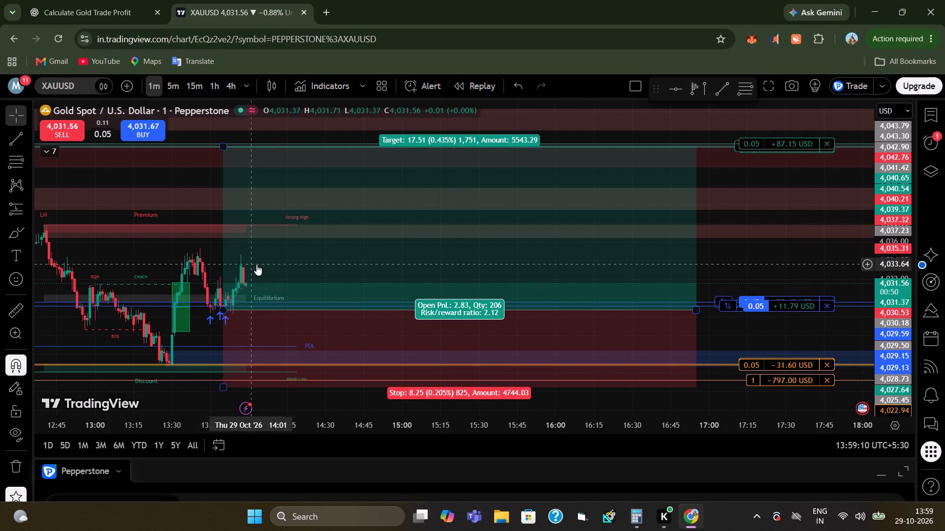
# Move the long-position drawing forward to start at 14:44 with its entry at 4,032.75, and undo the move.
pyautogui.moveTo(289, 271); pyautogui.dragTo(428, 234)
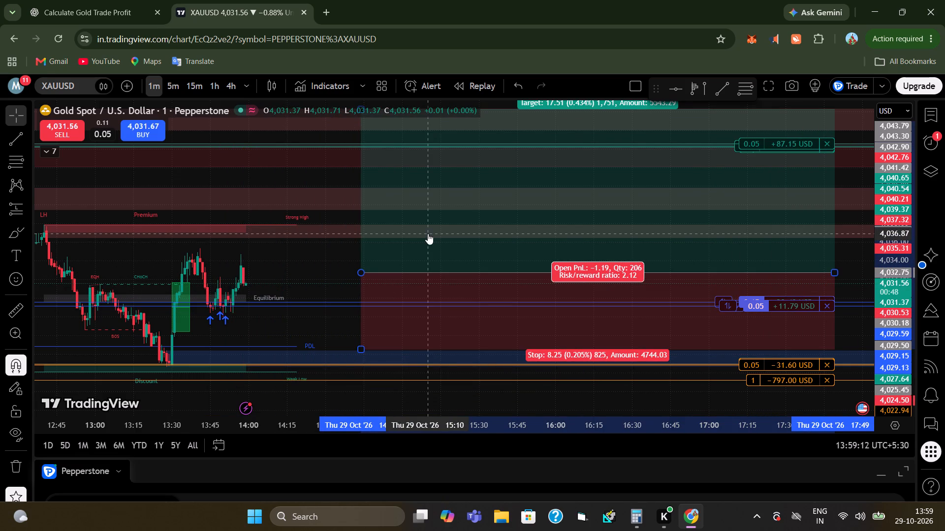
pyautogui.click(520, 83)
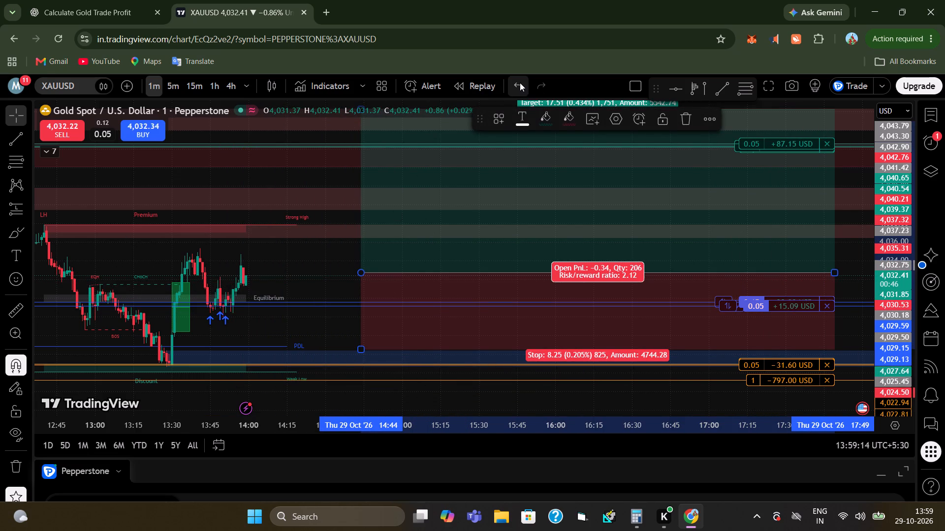
# Examine the 1-minute XAUUSD price action from about 08:45 to 14:00 against the positions' entry and stop lines.
pyautogui.moveTo(158, 240); pyautogui.dragTo(197, 224)
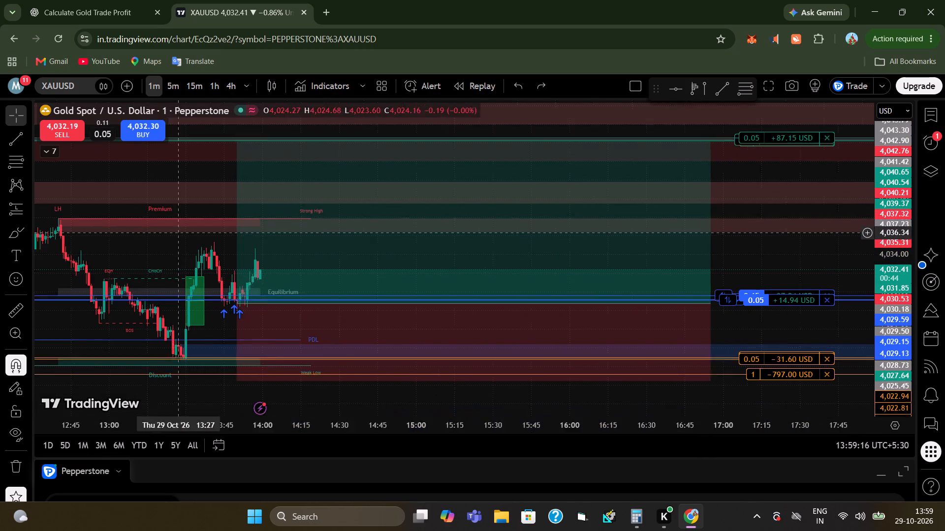
pyautogui.moveTo(197, 224); pyautogui.dragTo(341, 153)
pyautogui.moveTo(256, 334); pyautogui.dragTo(266, 334)
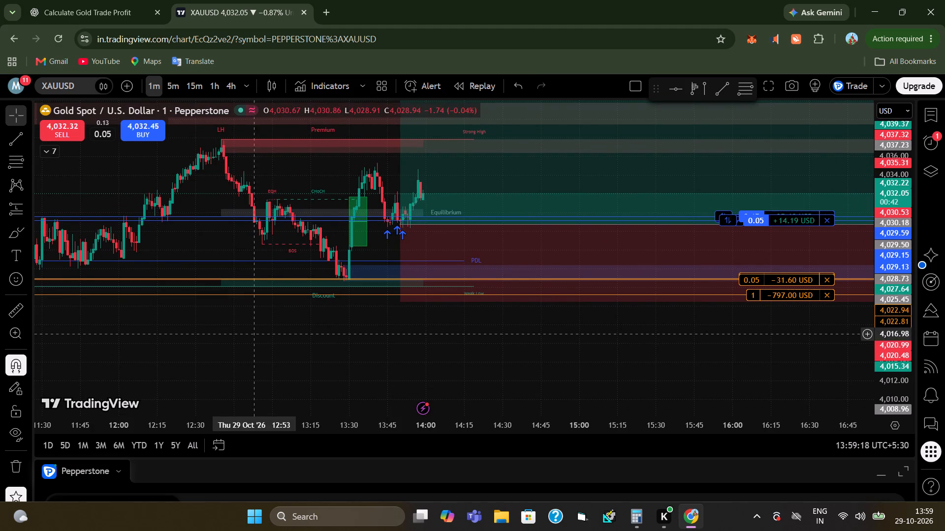
pyautogui.moveTo(266, 334); pyautogui.dragTo(302, 354)
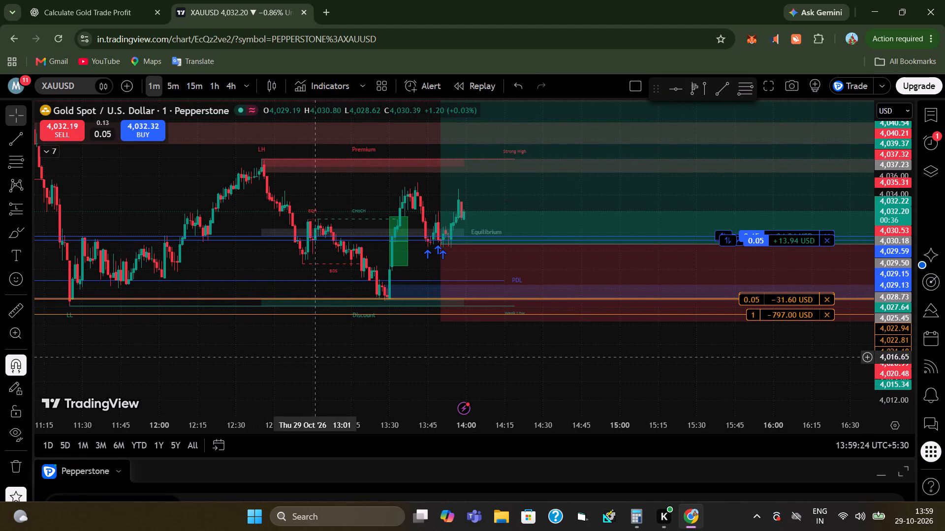
pyautogui.moveTo(317, 357); pyautogui.dragTo(530, 354)
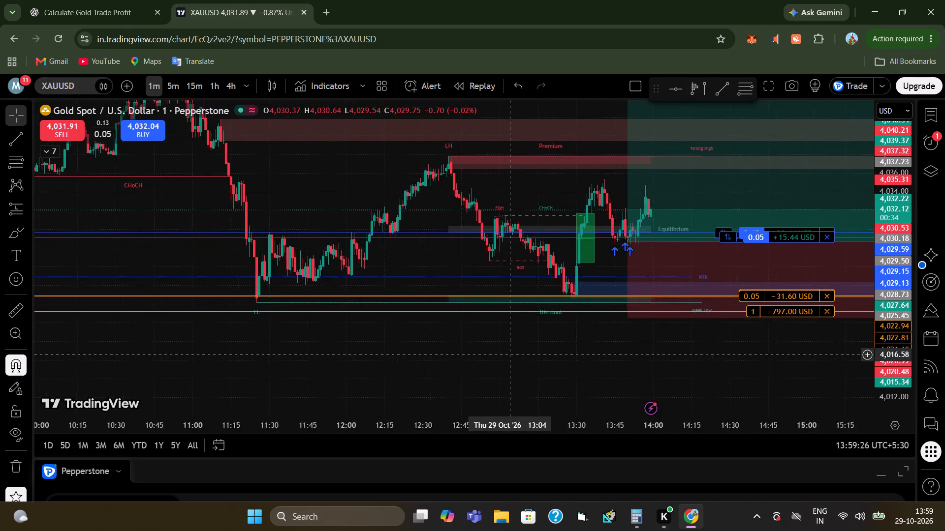
pyautogui.moveTo(530, 354); pyautogui.dragTo(713, 362)
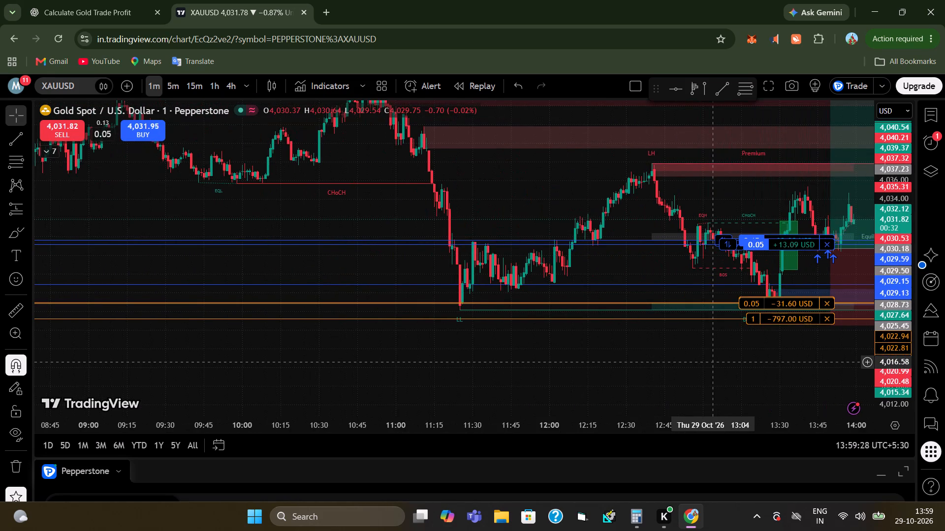
pyautogui.moveTo(713, 362); pyautogui.dragTo(431, 367)
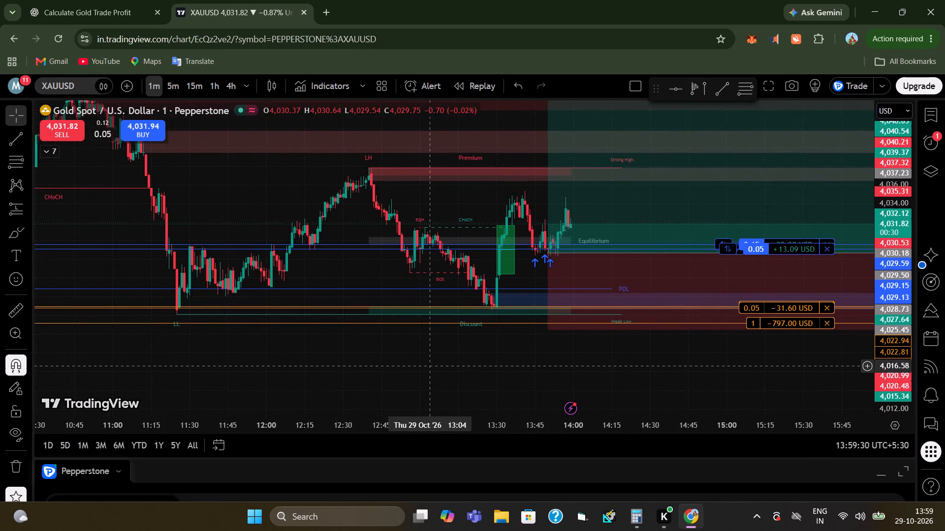
pyautogui.moveTo(431, 367); pyautogui.dragTo(435, 371)
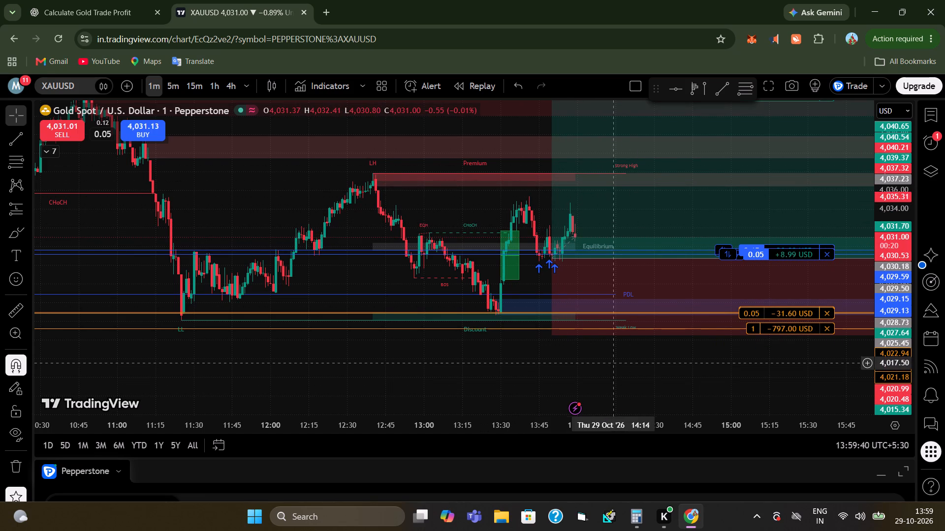
pyautogui.moveTo(616, 362); pyautogui.dragTo(433, 383)
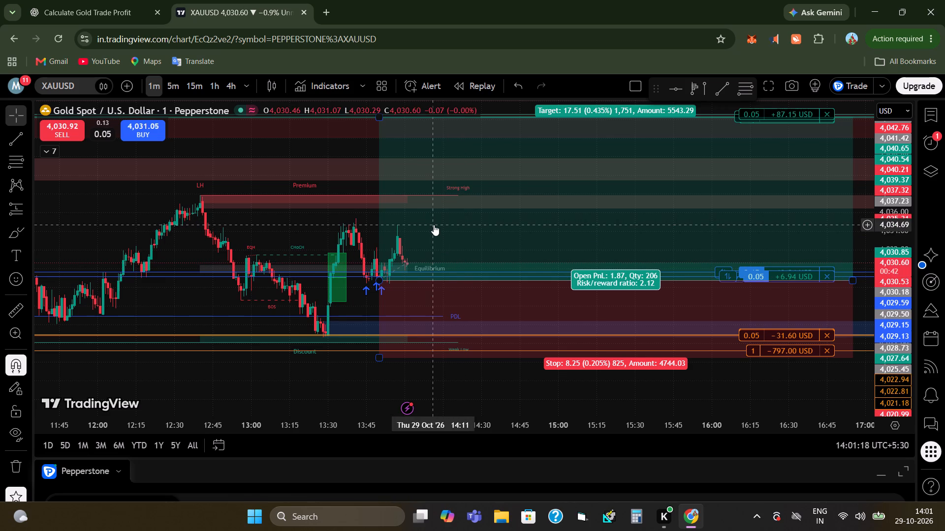
pyautogui.click(642, 512)
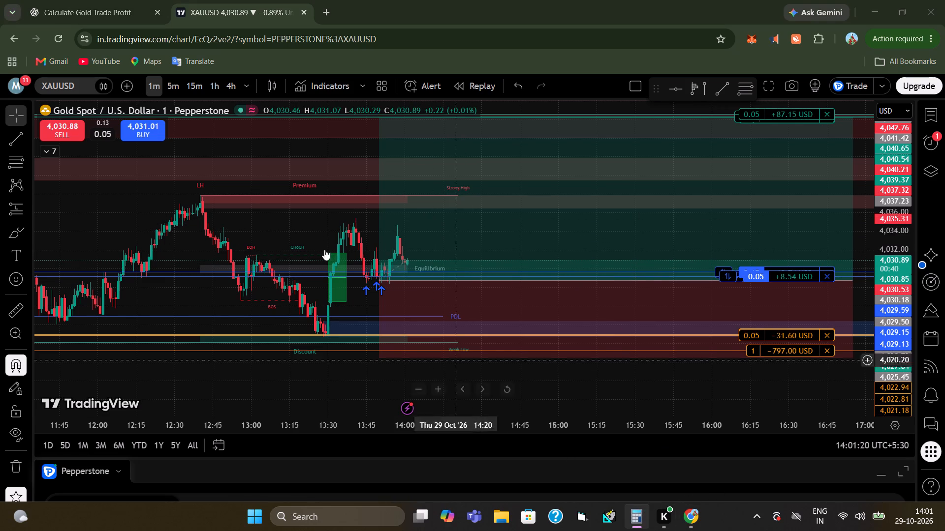
pyautogui.click(394, 350)
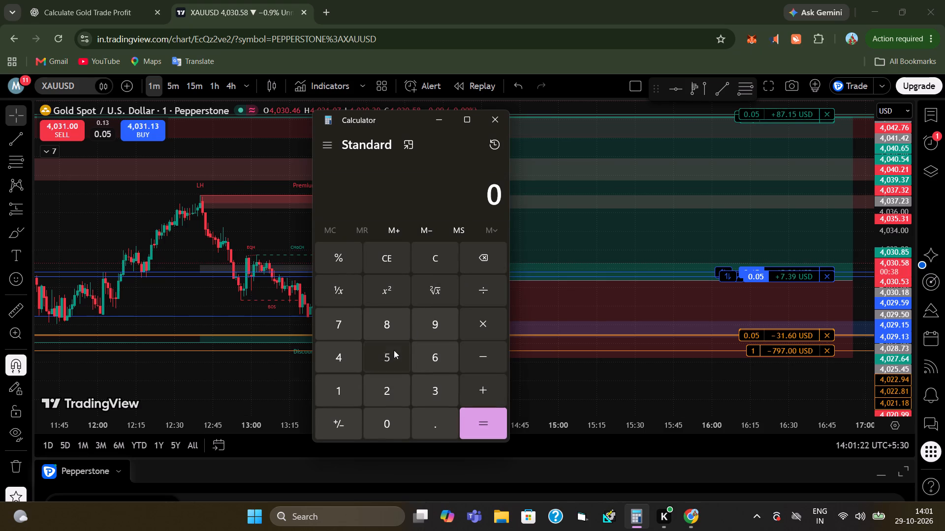
pyautogui.click(491, 326)
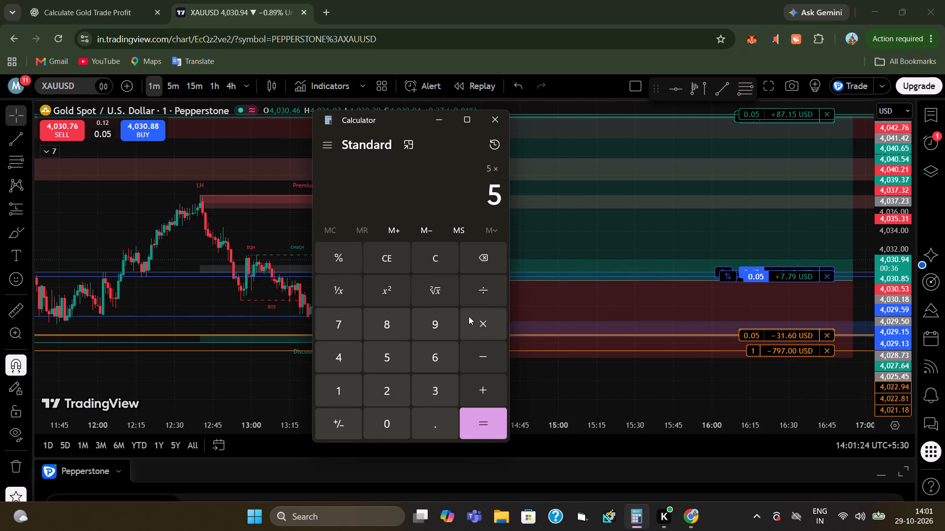
pyautogui.click(333, 392)
pyautogui.click(378, 369)
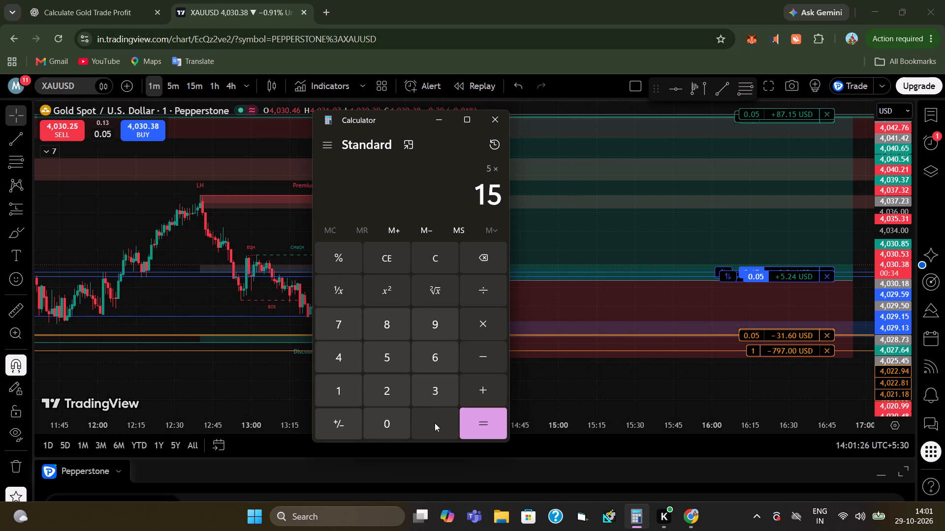
pyautogui.click(435, 423)
pyautogui.click(393, 359)
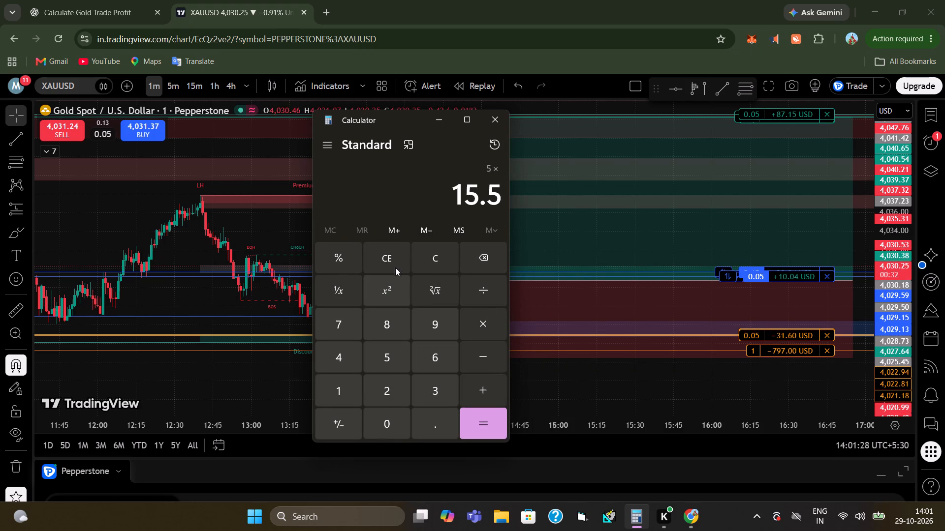
pyautogui.click(469, 258)
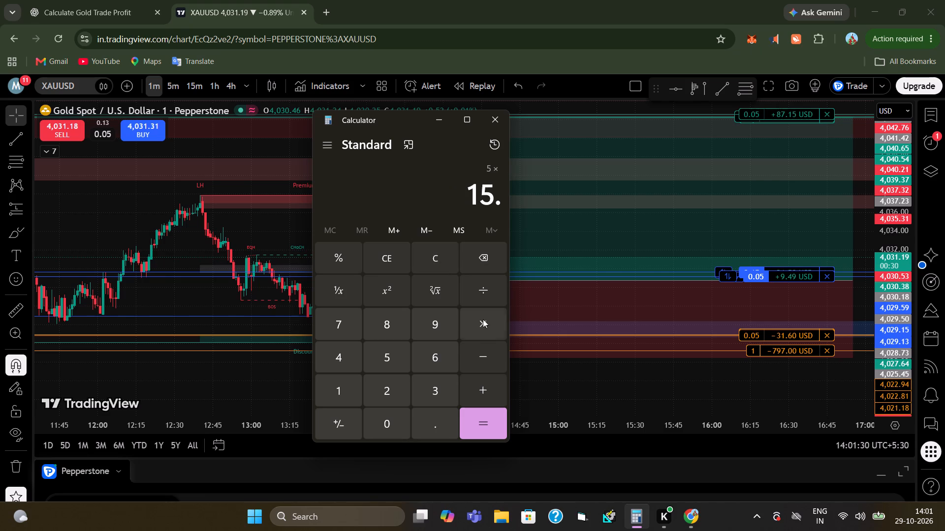
pyautogui.click(488, 423)
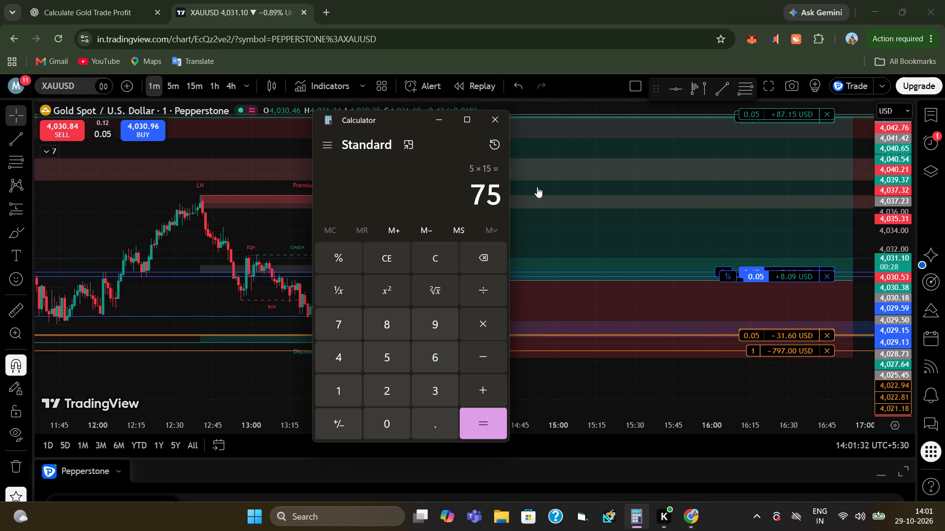
pyautogui.click(500, 129)
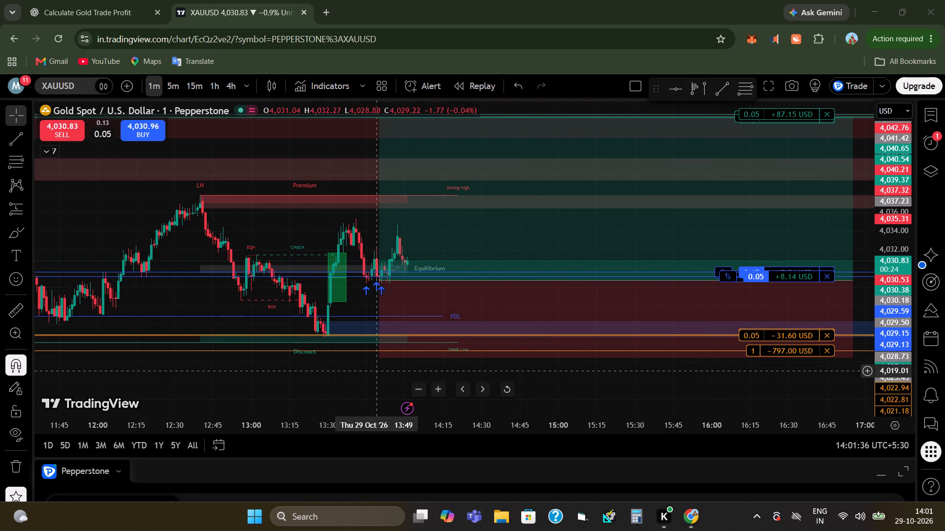
# Expand the Pepperstone trading account view to full height to view the open positions.
pyautogui.click(902, 476)
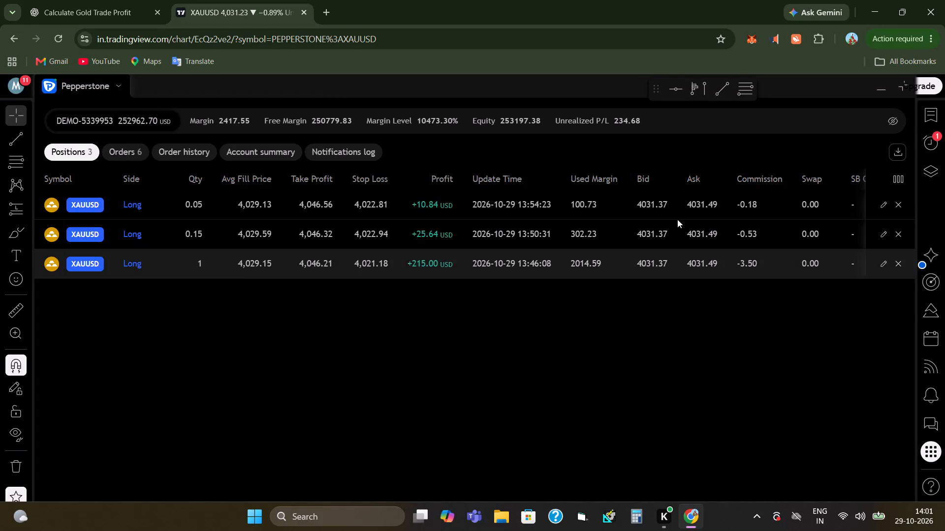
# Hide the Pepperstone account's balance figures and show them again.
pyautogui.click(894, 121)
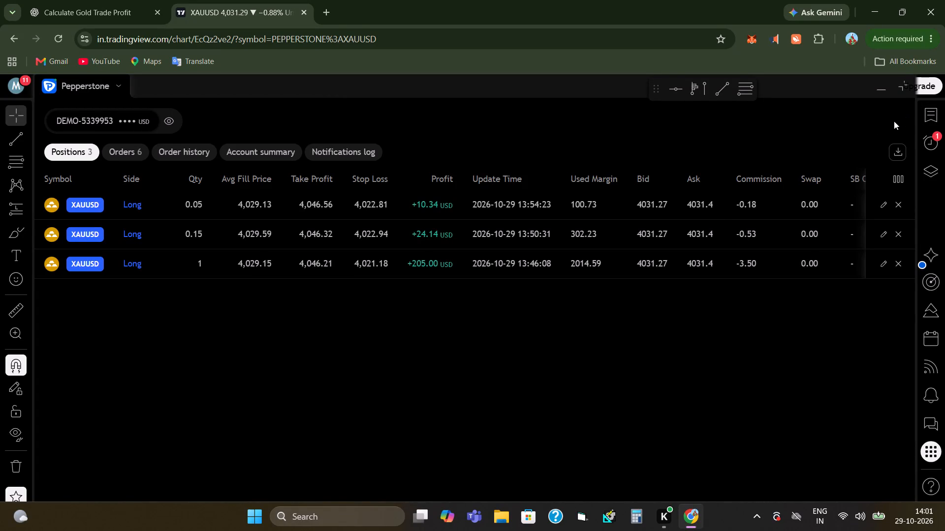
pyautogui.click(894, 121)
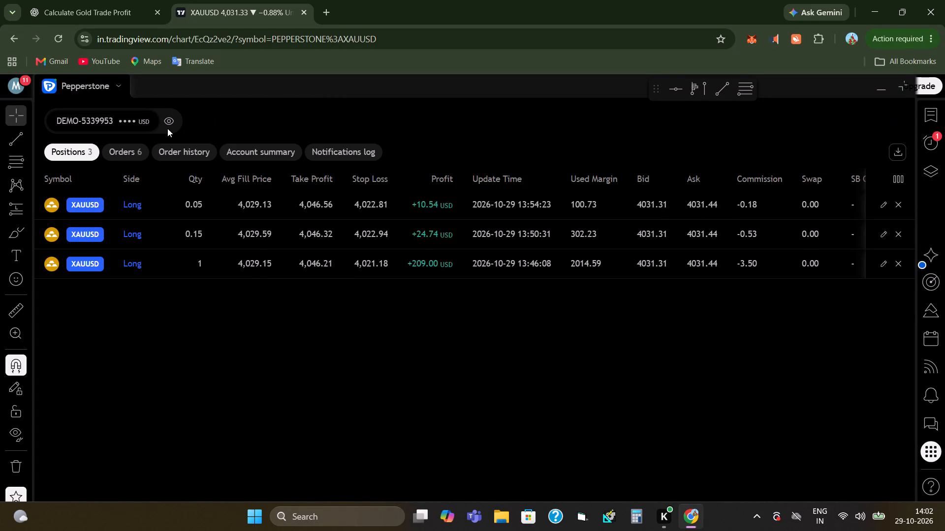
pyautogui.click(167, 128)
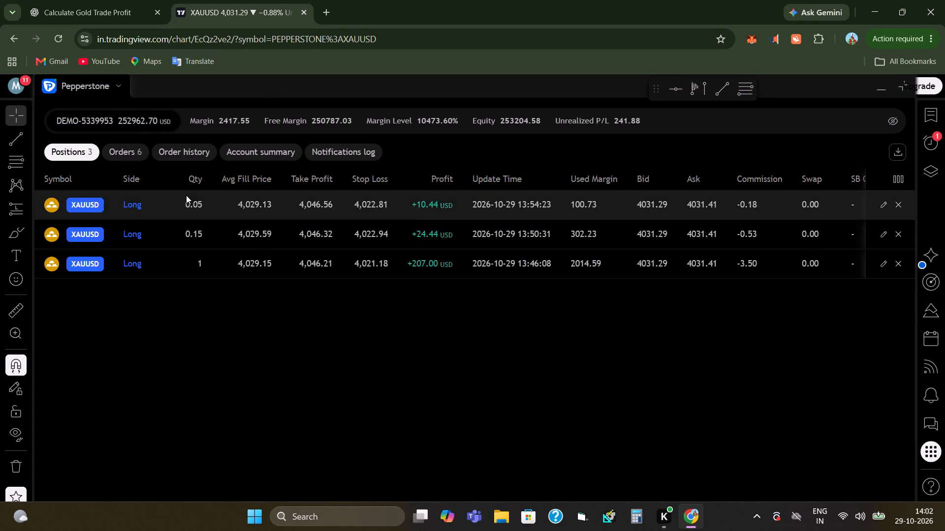
# Review the Pepperstone account's orders, positions and account summary, and return to the XAUUSD chart.
pyautogui.click(146, 148)
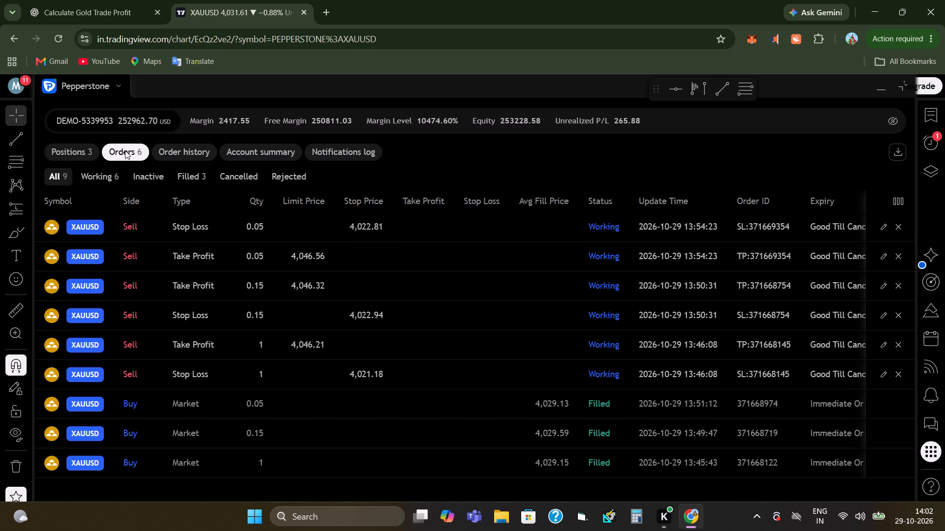
pyautogui.click(65, 157)
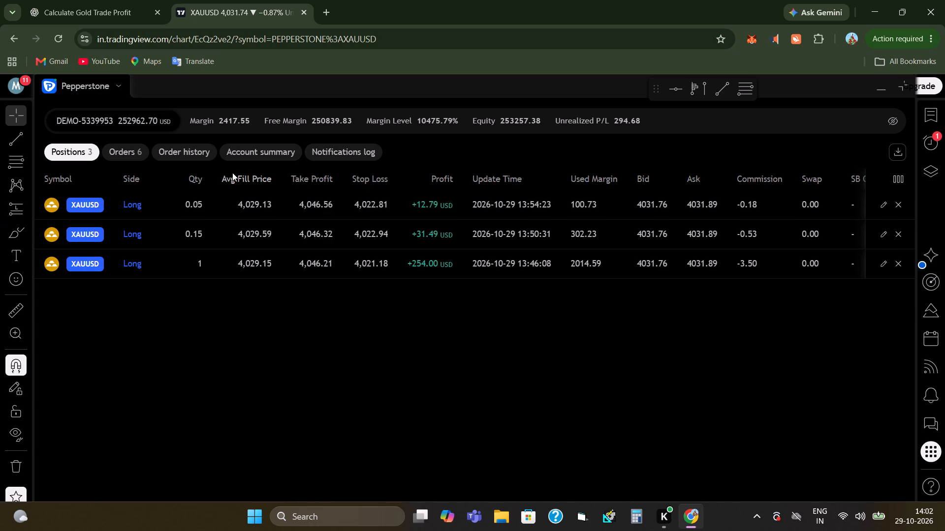
pyautogui.click(261, 146)
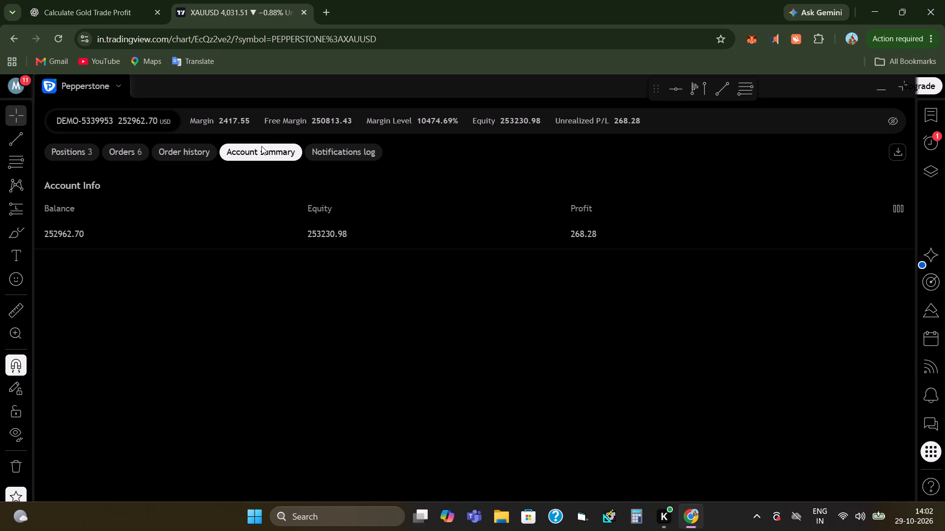
pyautogui.click(70, 159)
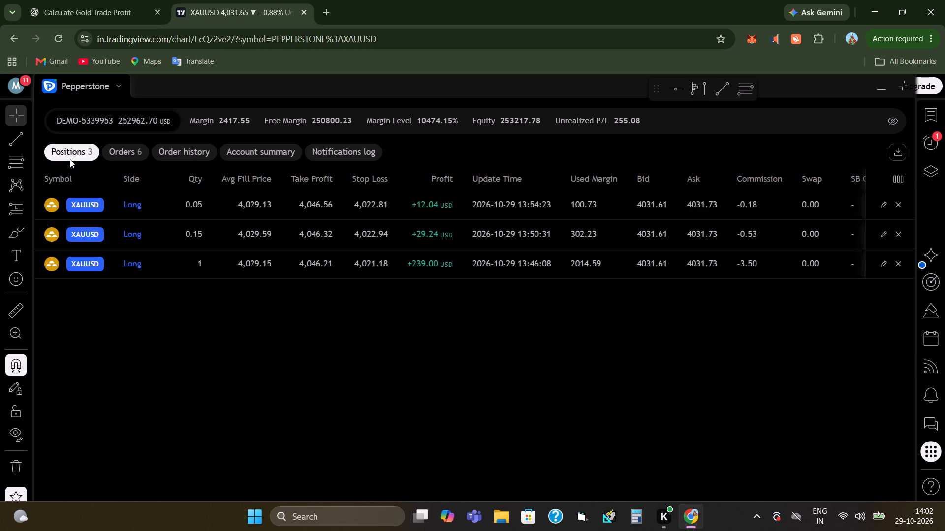
pyautogui.click(893, 95)
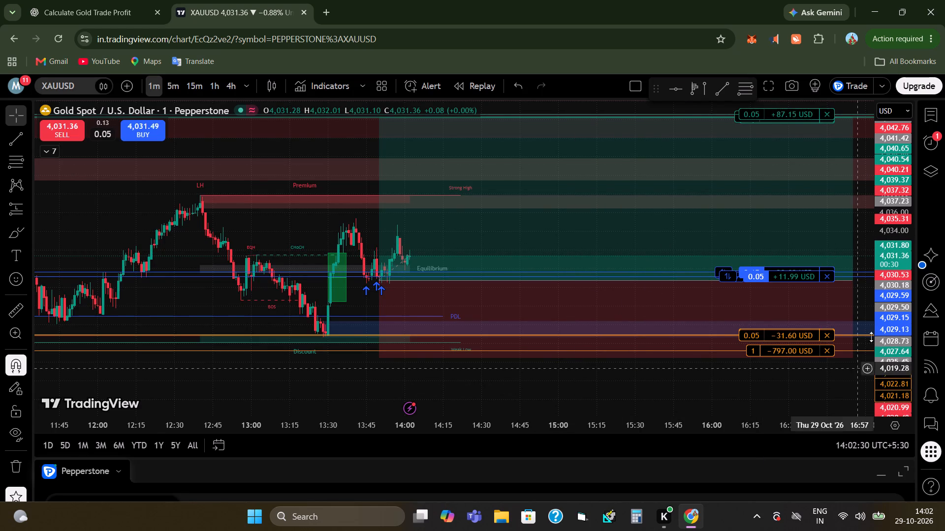
# Open the Pine Editor alongside the XAUUSD chart.
pyautogui.click(931, 453)
pyautogui.click(931, 452)
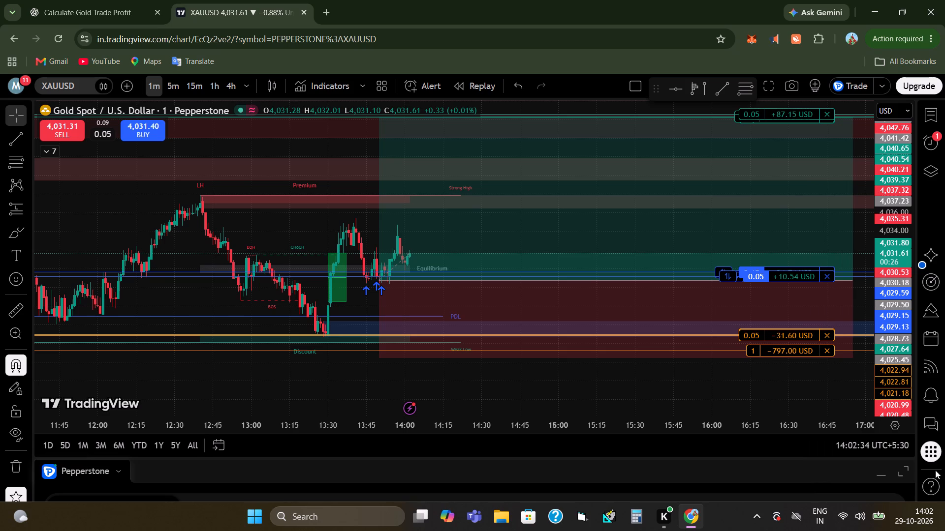
pyautogui.click(933, 453)
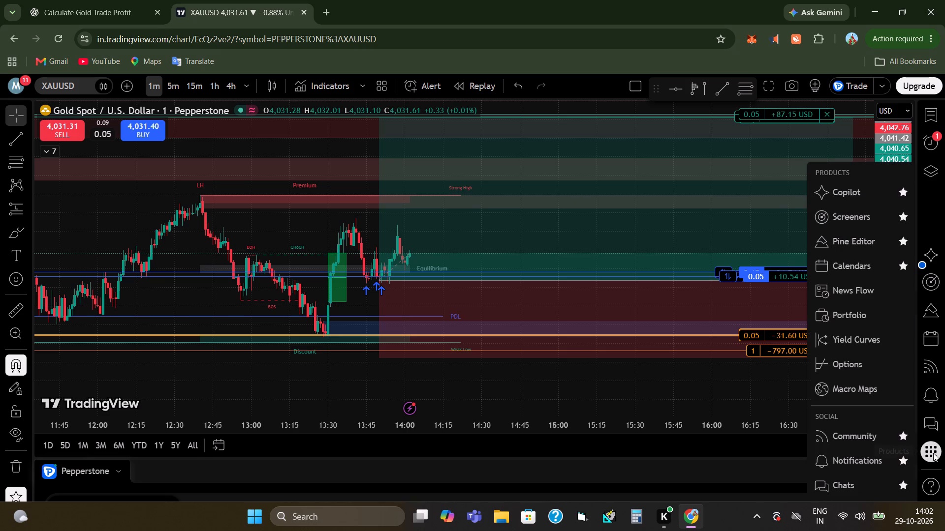
pyautogui.click(872, 245)
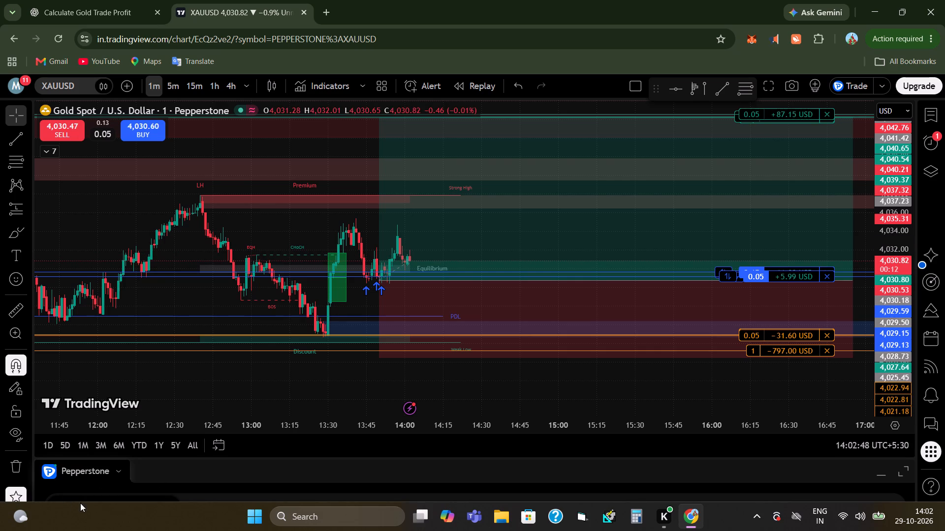
# Go to the latest reply in the ChatGPT gold trade conversation, and return to the XAUUSD chart.
pyautogui.click(105, 0)
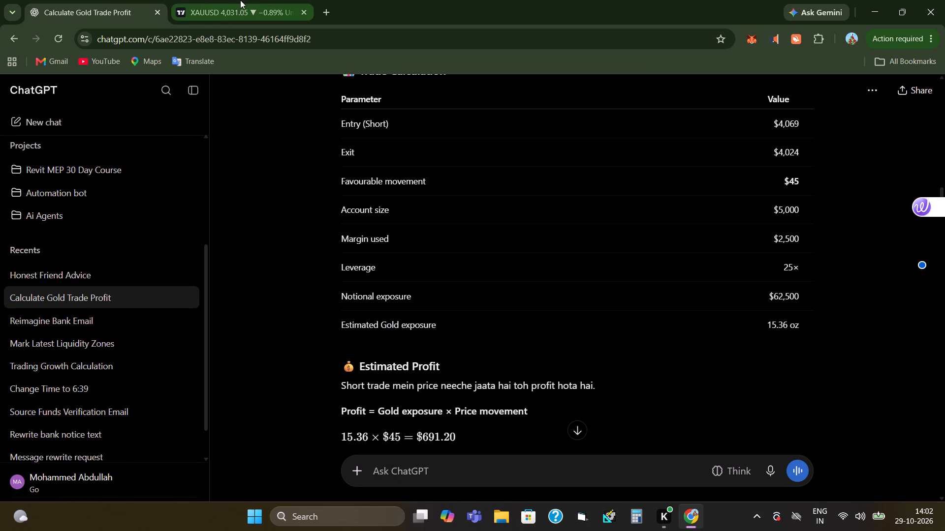
pyautogui.click(577, 425)
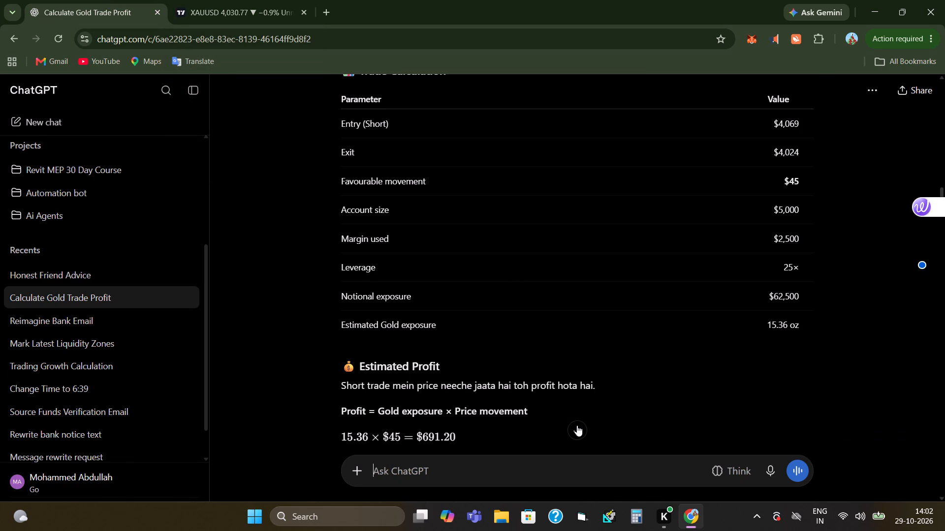
pyautogui.click(267, 0)
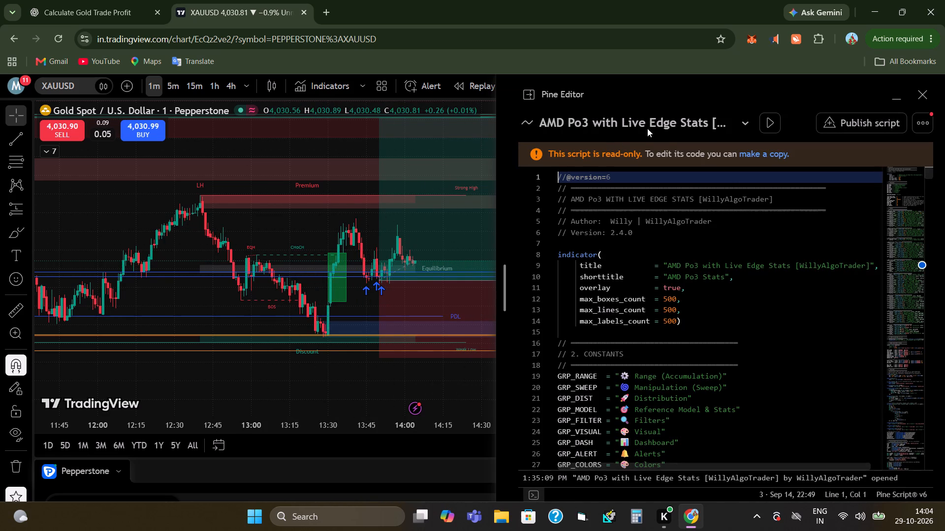
pyautogui.click(745, 121)
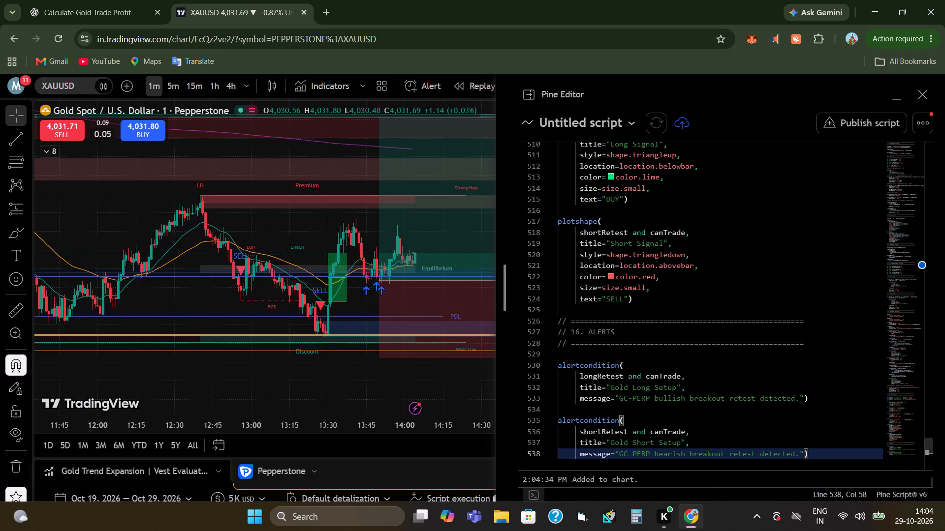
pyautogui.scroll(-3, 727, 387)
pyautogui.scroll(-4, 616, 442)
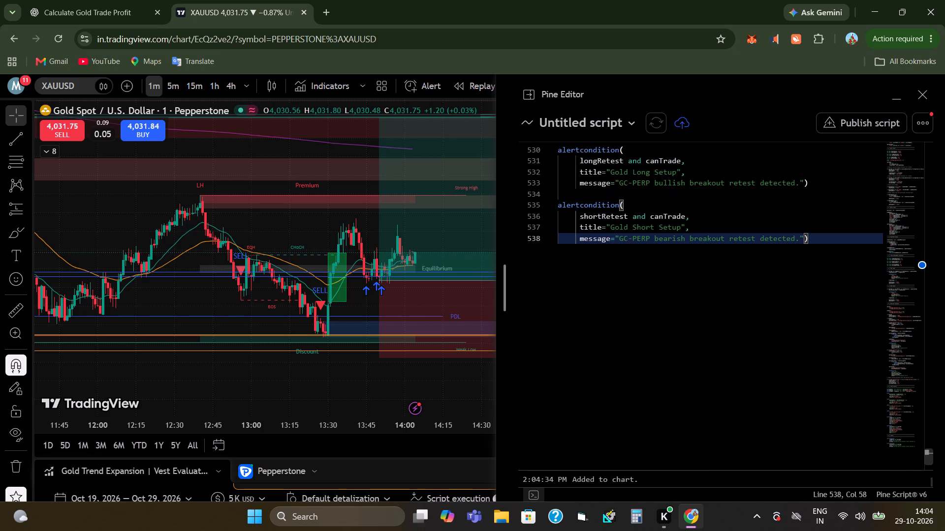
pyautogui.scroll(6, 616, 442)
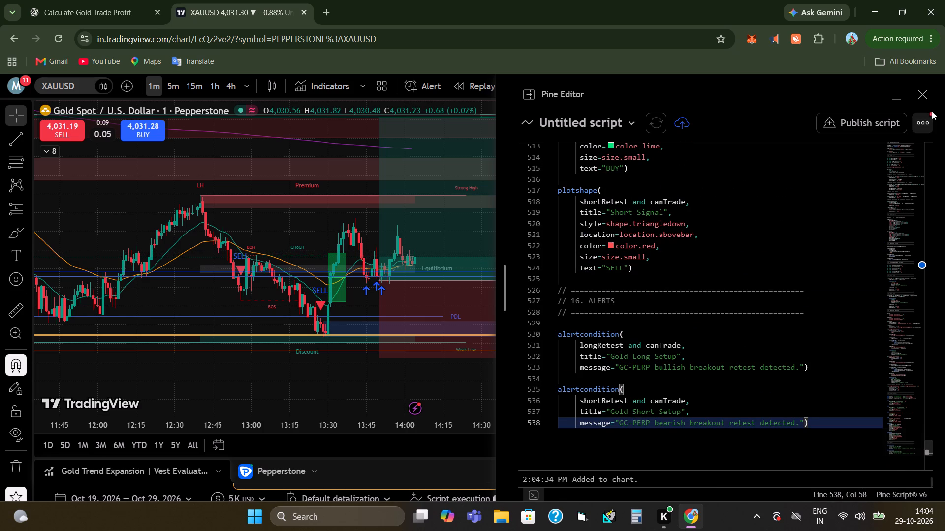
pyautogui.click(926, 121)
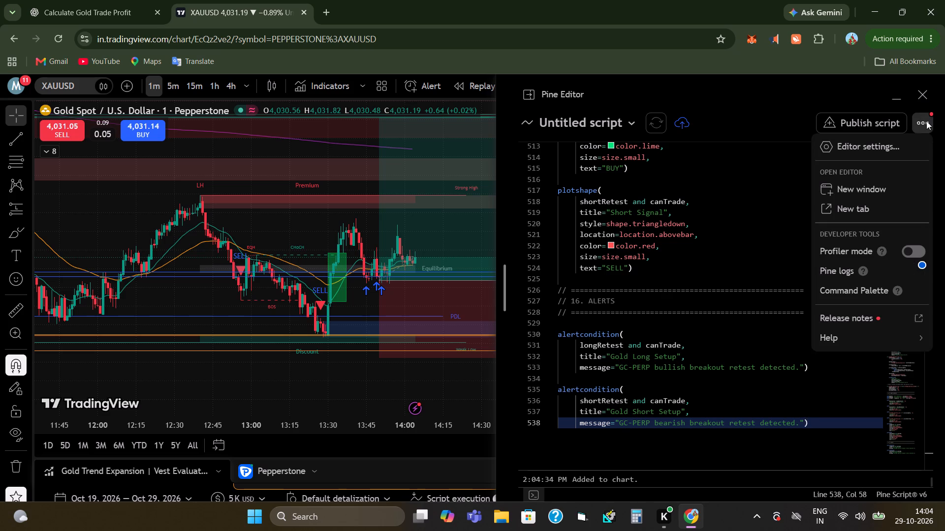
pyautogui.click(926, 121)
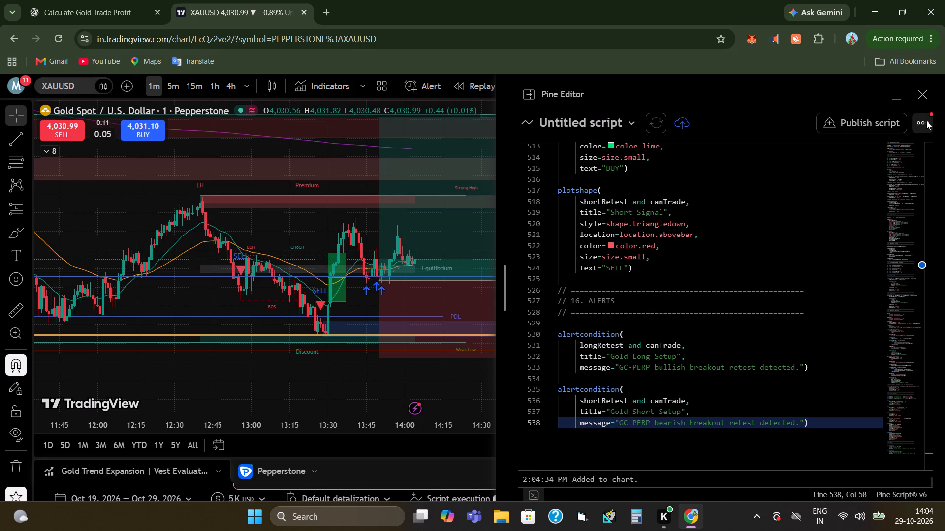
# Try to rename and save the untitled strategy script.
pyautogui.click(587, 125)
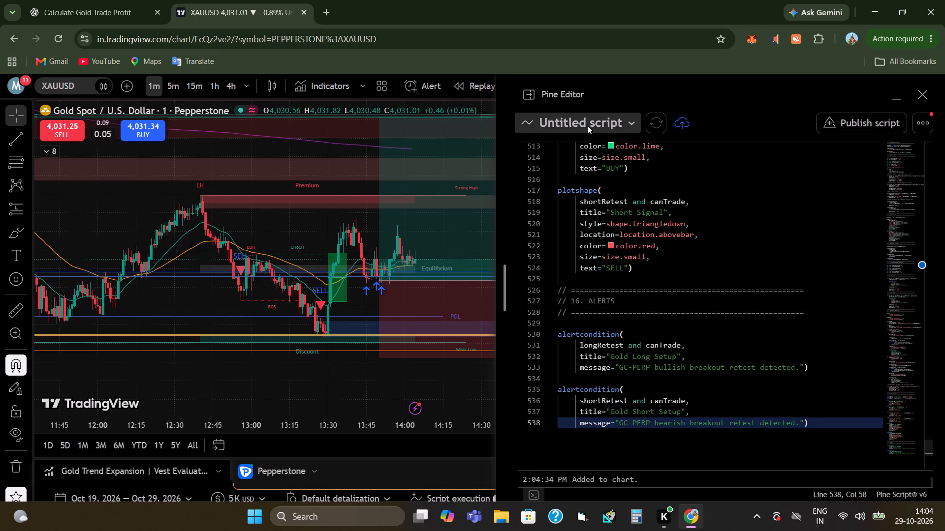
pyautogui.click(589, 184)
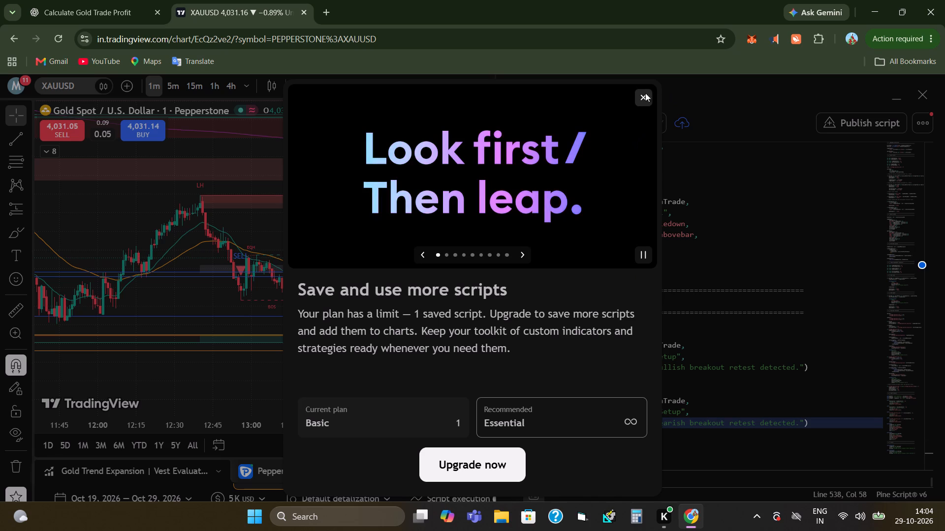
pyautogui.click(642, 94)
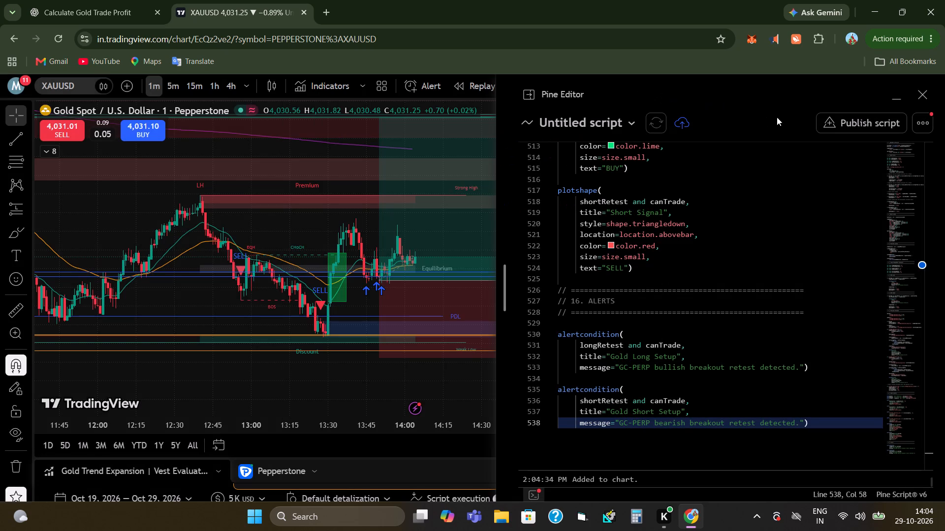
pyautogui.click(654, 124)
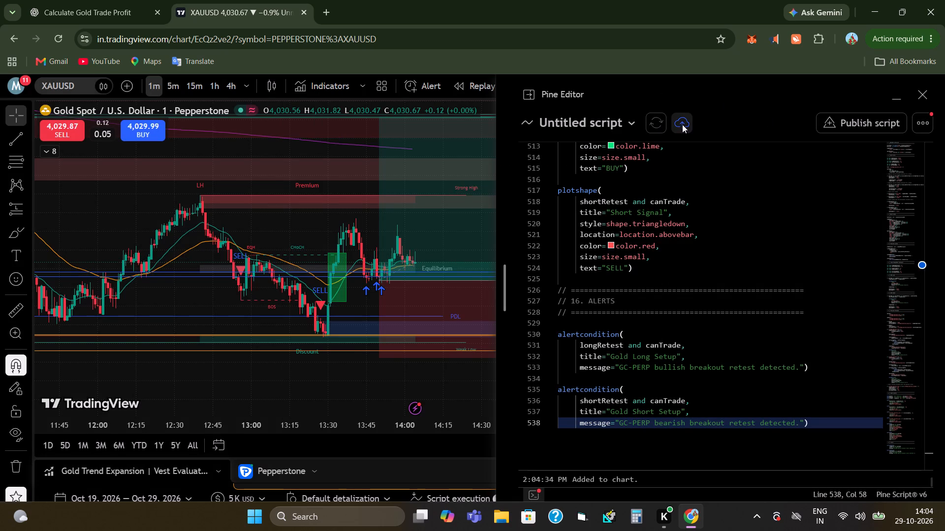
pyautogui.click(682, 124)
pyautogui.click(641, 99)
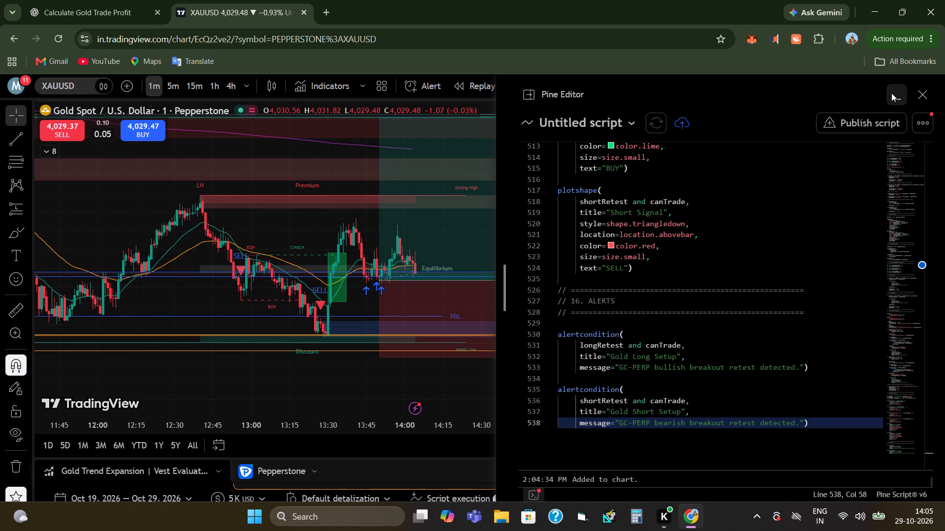
# Minimize the Pine Editor, examine the Gold Trend Expansion strategy report and the Pepperstone positions at full height, and return to the chart.
pyautogui.click(897, 94)
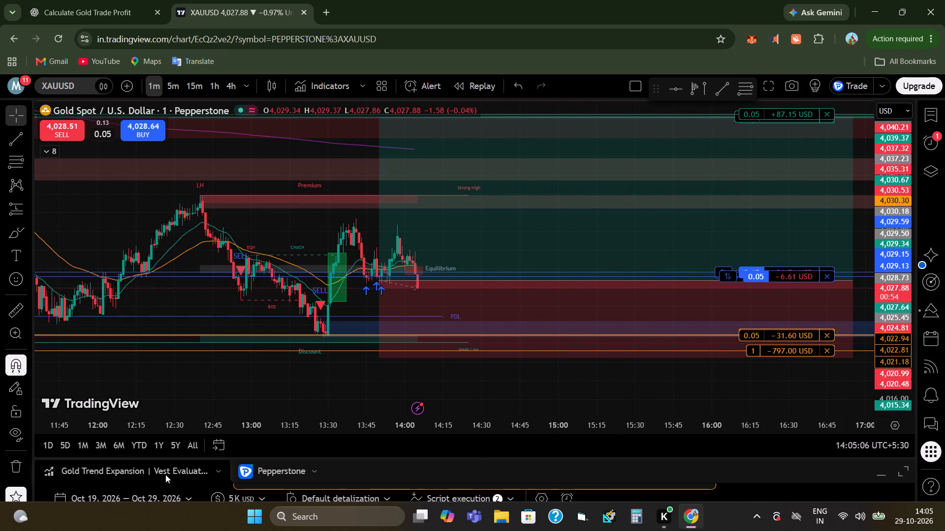
pyautogui.scroll(-2, 152, 470)
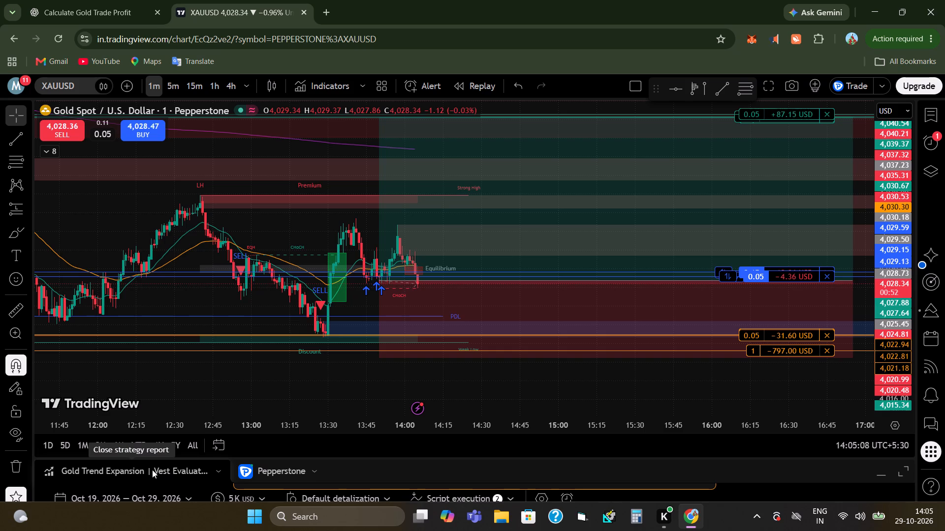
pyautogui.click(900, 478)
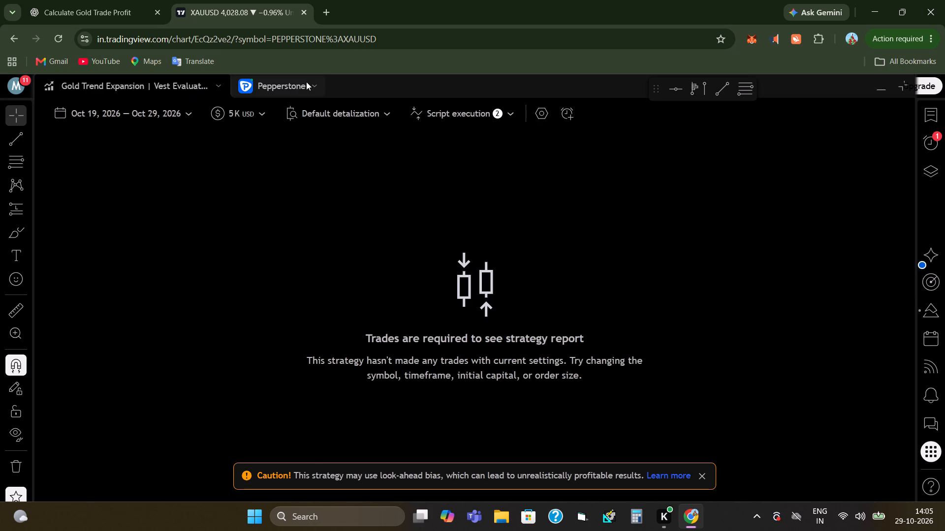
pyautogui.click(281, 79)
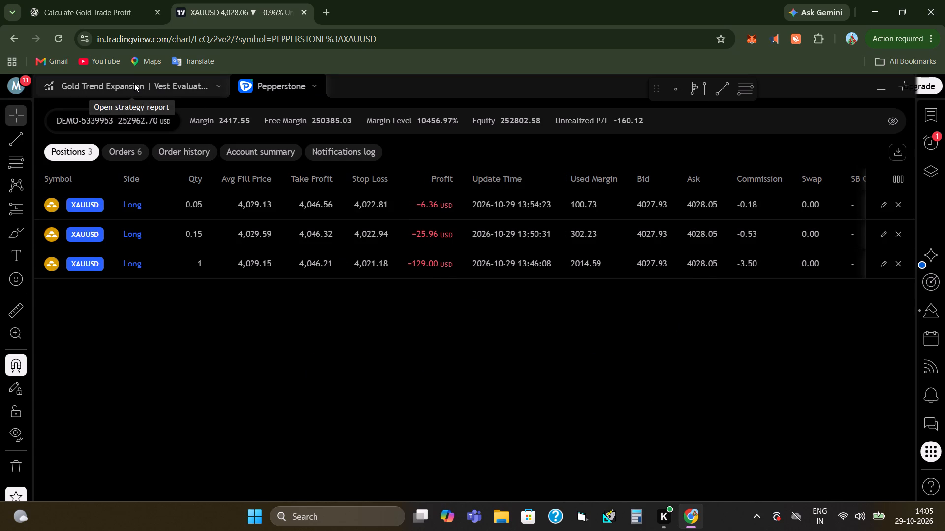
pyautogui.click(134, 83)
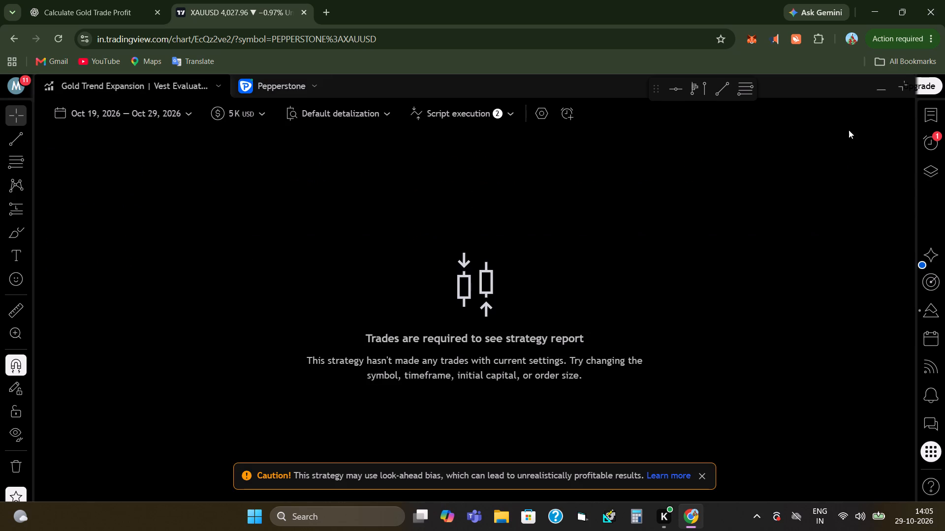
pyautogui.click(893, 93)
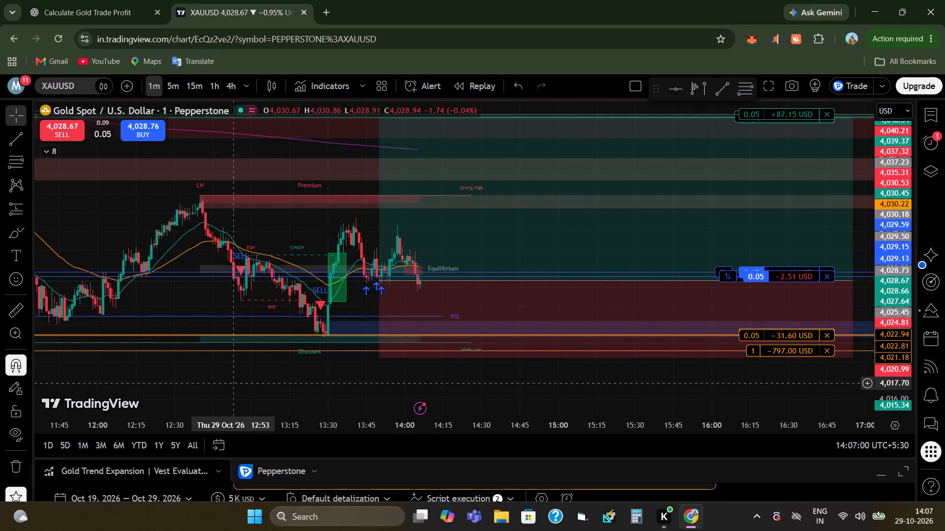
# Expand the chart's indicator legend, hide the Gold Trend Expansion | Vest Evaluation strategy, and show it again.
pyautogui.moveTo(228, 380); pyautogui.dragTo(384, 383)
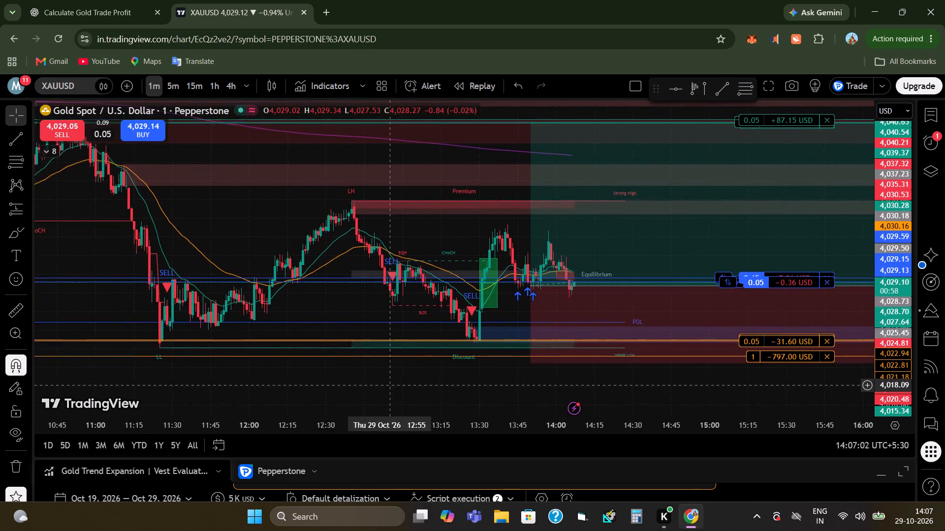
pyautogui.moveTo(384, 383); pyautogui.dragTo(310, 399)
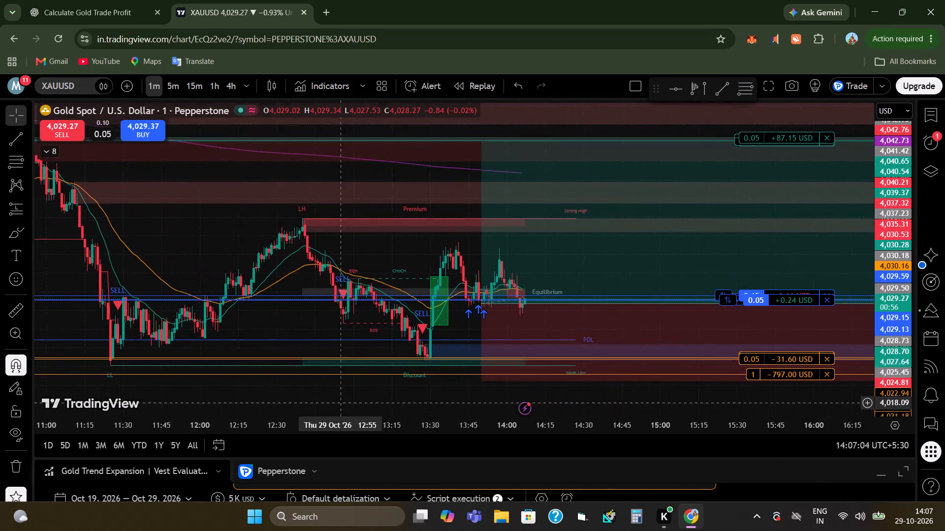
pyautogui.moveTo(310, 399); pyautogui.dragTo(249, 394)
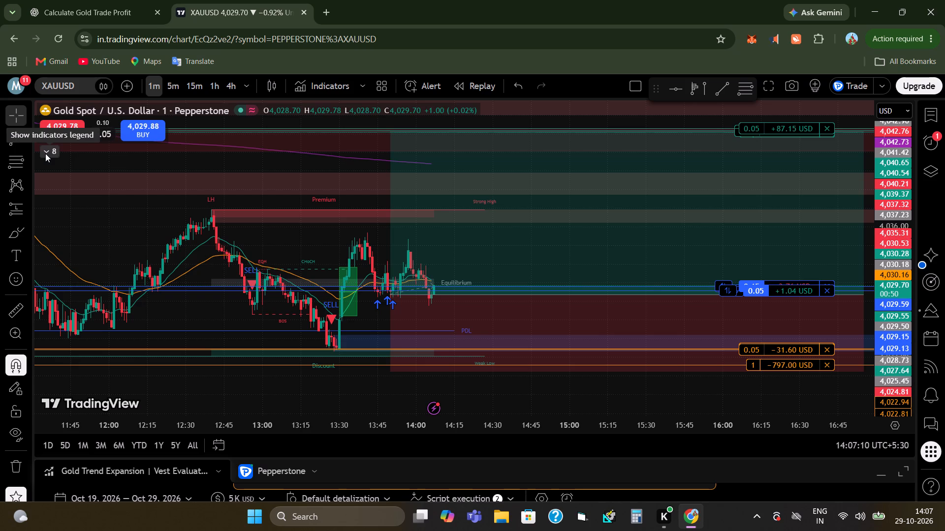
pyautogui.click(45, 153)
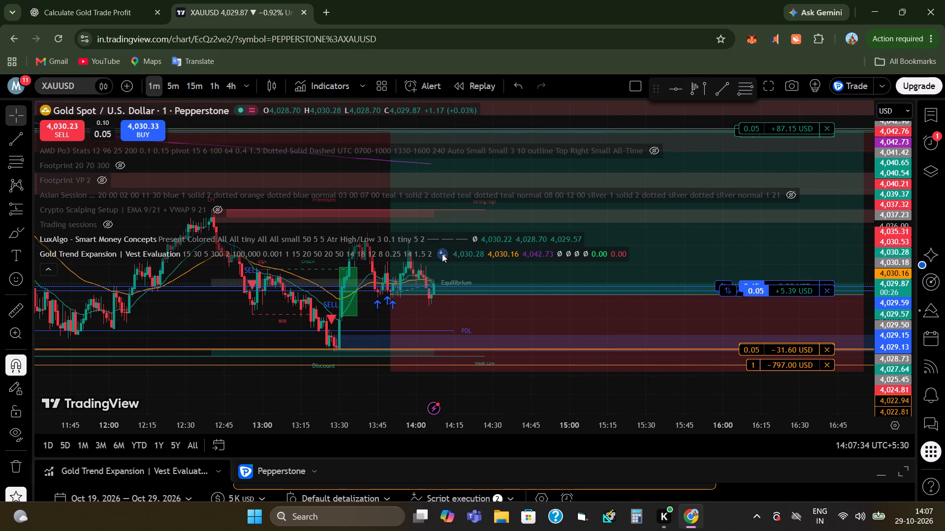
pyautogui.click(442, 254)
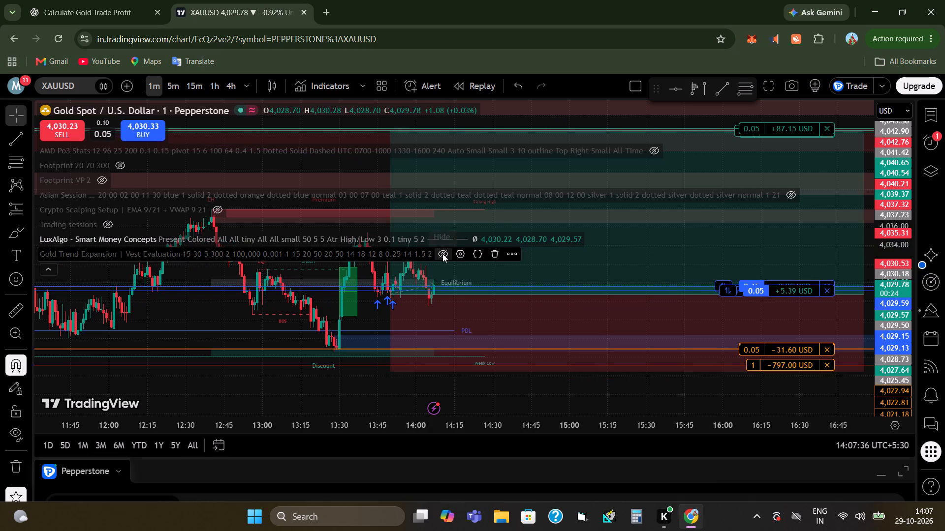
pyautogui.click(442, 254)
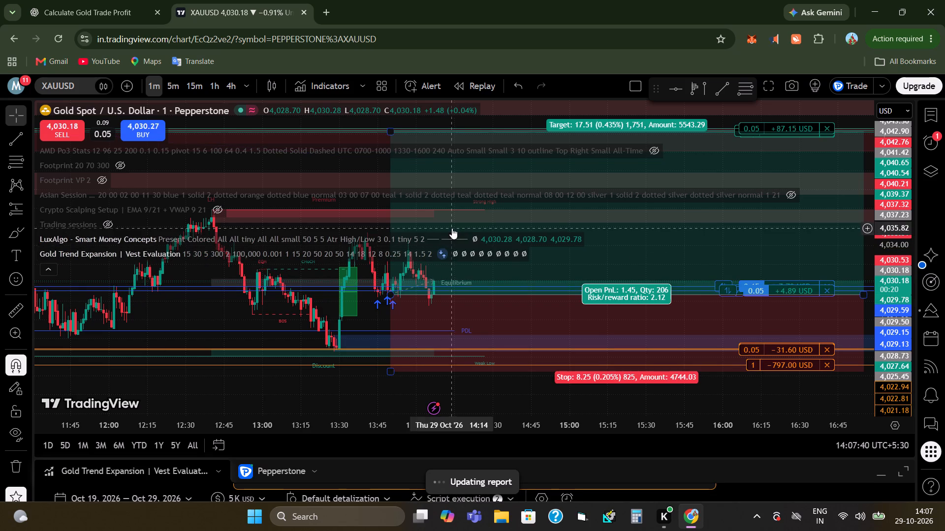
# Hide the LuxAlgo - Smart Money Concepts indicator on the XAUUSD chart and collapse the indicator legend.
pyautogui.click(478, 237)
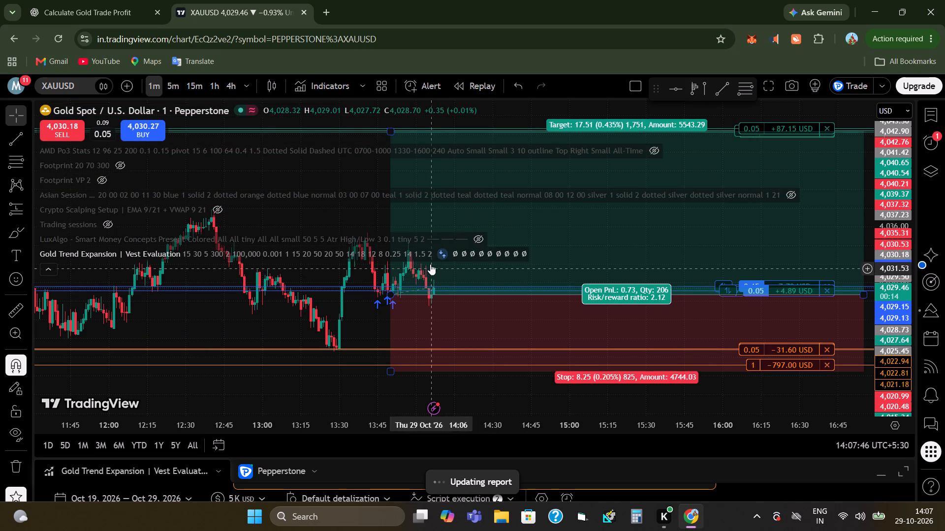
pyautogui.click(367, 322)
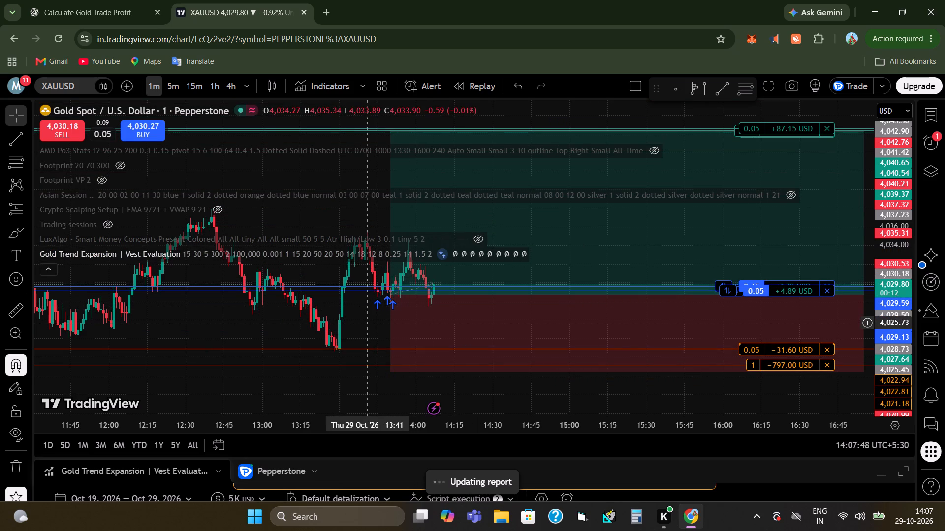
pyautogui.click(51, 273)
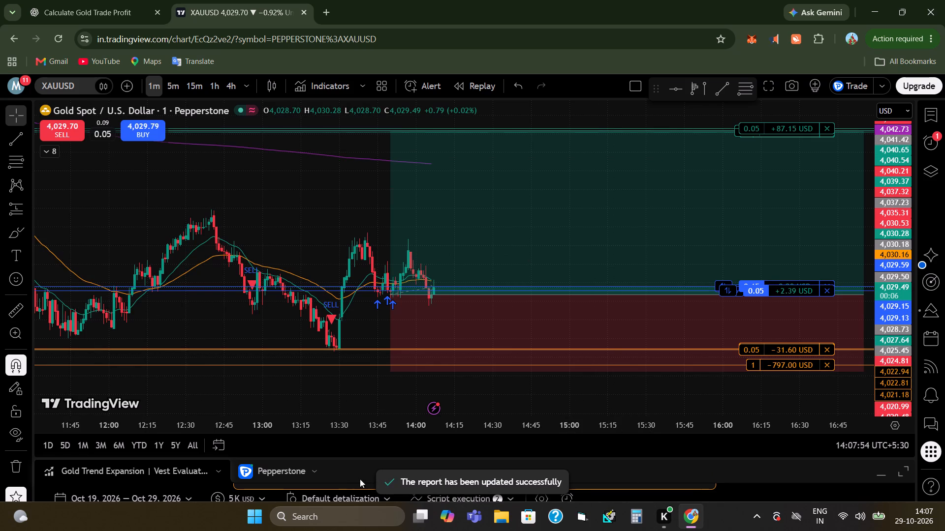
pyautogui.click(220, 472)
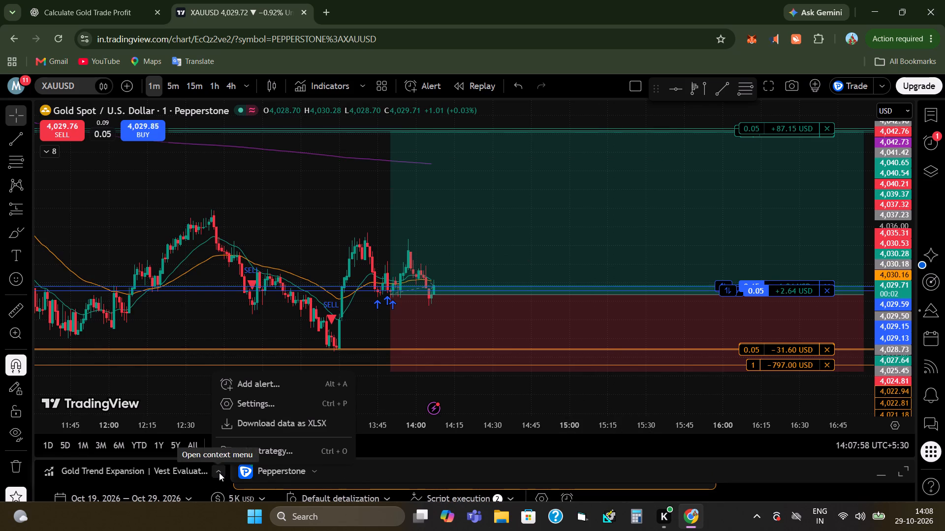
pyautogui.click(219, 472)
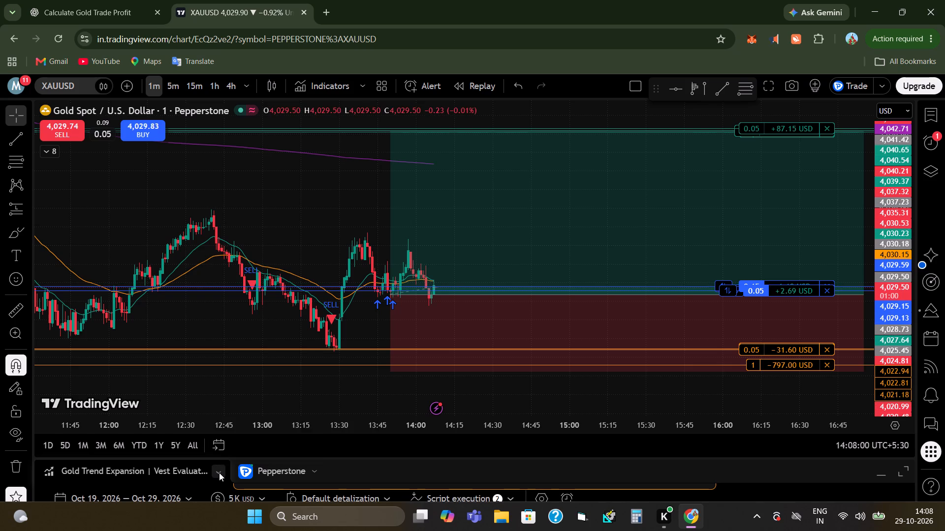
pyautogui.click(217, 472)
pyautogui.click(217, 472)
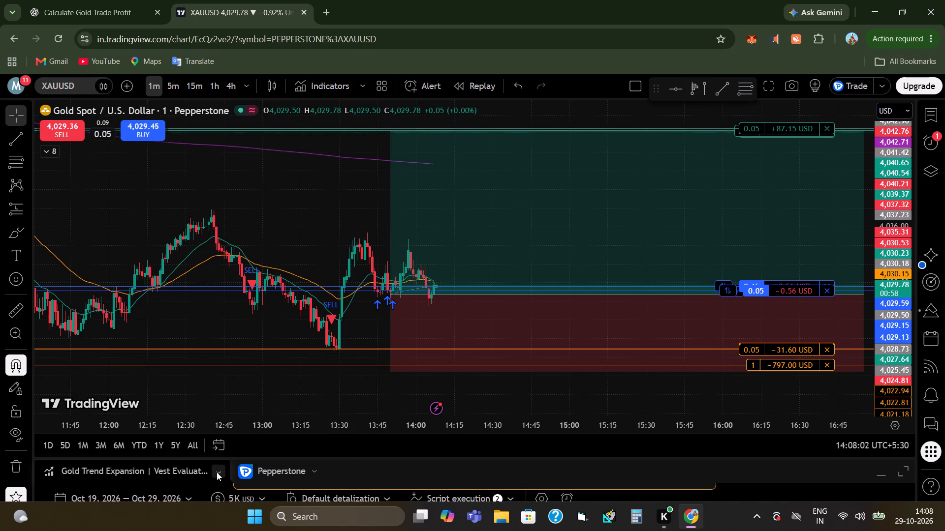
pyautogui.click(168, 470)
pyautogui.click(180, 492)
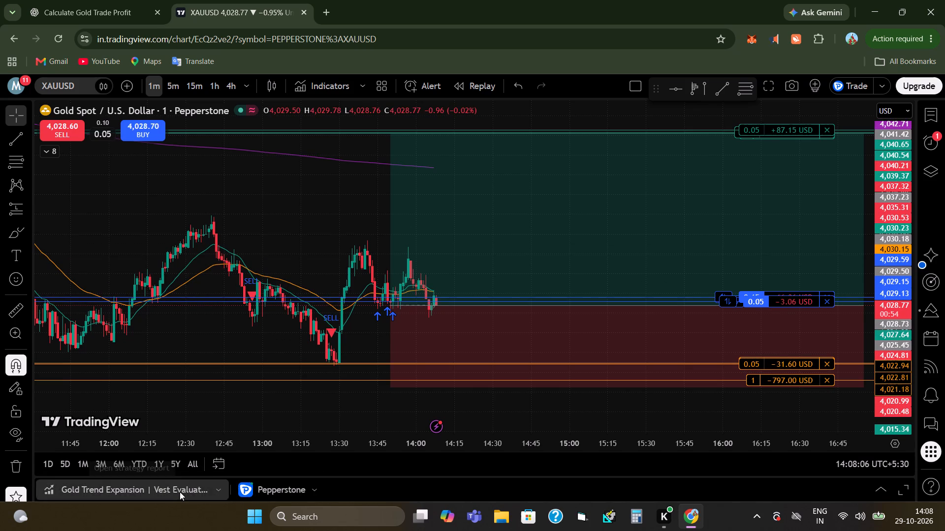
# Enable script execution on realtime bar tick for the Gold Trend Expansion strategy.
pyautogui.click(471, 494)
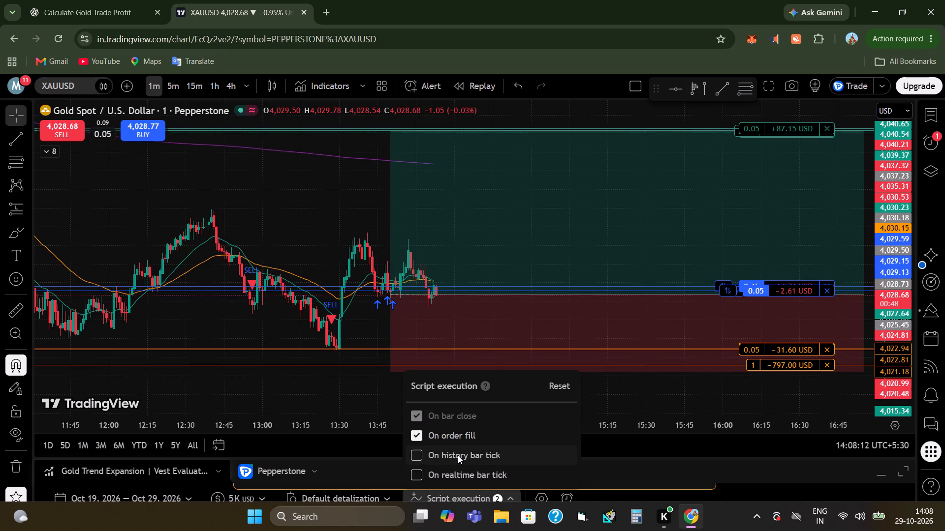
pyautogui.click(459, 478)
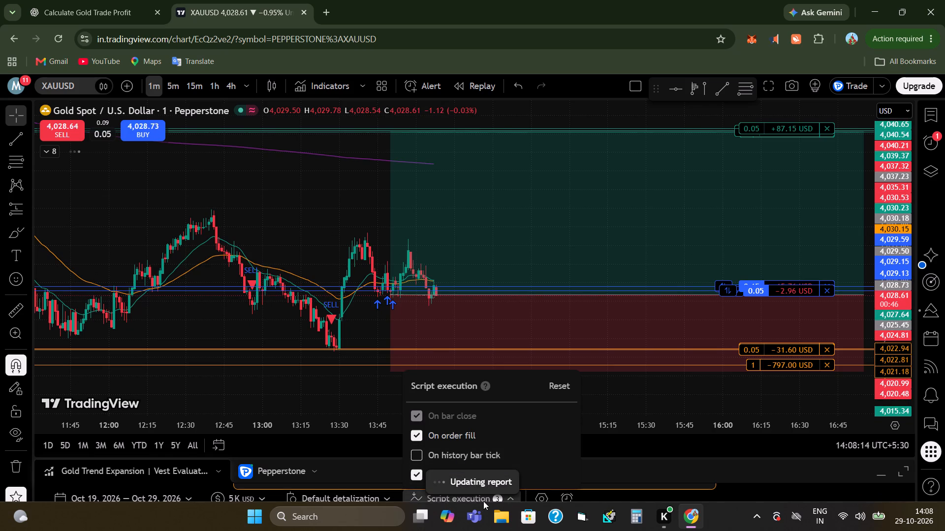
pyautogui.click(472, 500)
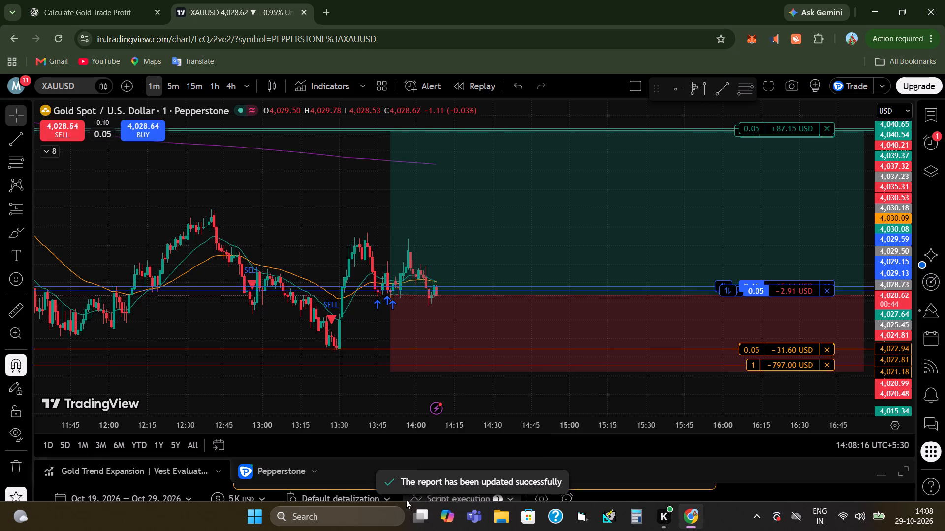
pyautogui.scroll(-2, 382, 498)
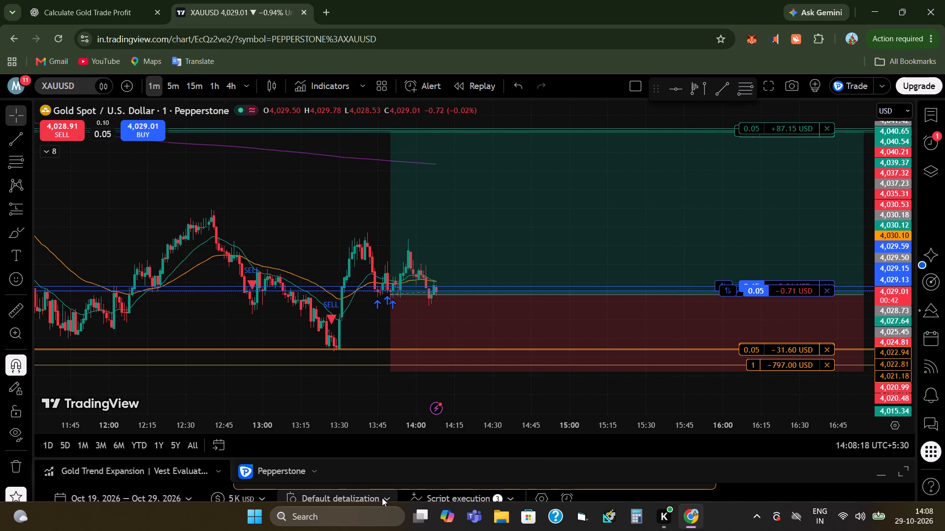
# Check the initial capital option and the full-height strategy report, open the strategy's settings, and return to the chart.
pyautogui.click(235, 497)
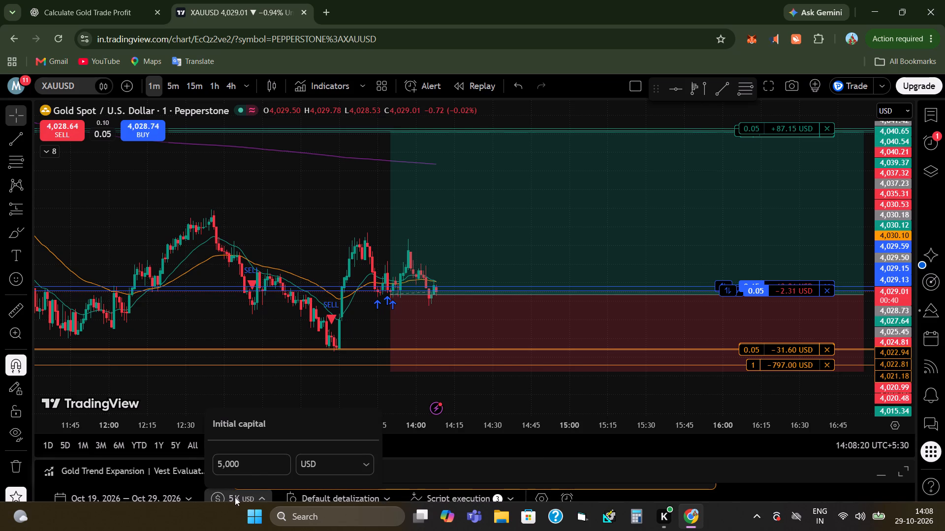
pyautogui.click(235, 497)
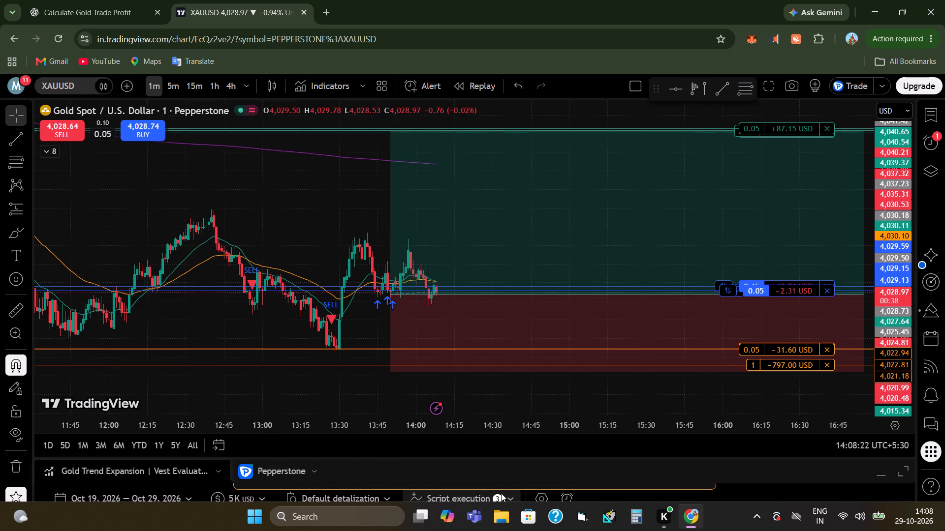
pyautogui.click(538, 493)
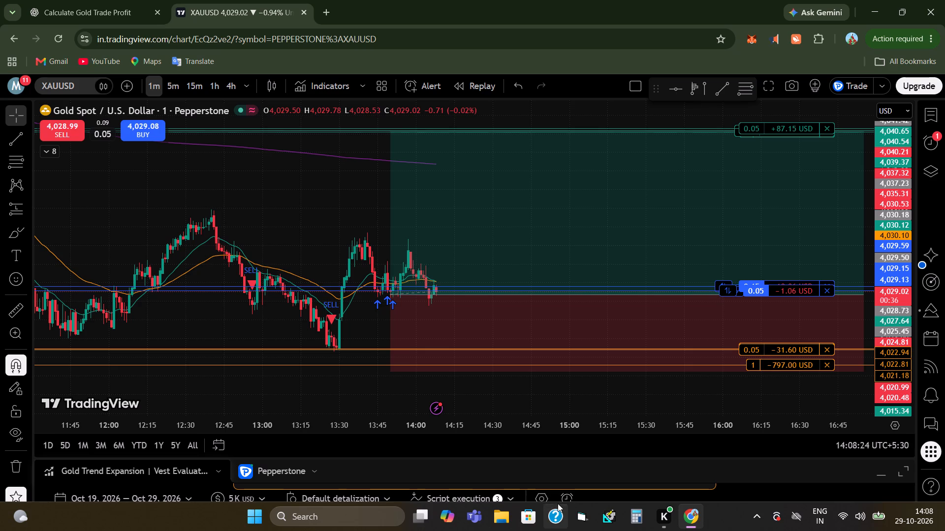
pyautogui.click(540, 499)
pyautogui.click(911, 471)
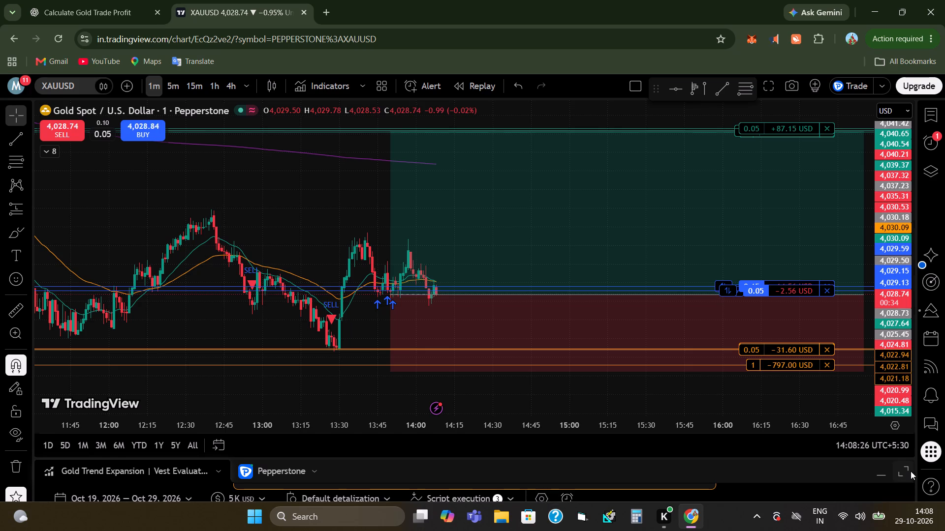
pyautogui.click(535, 119)
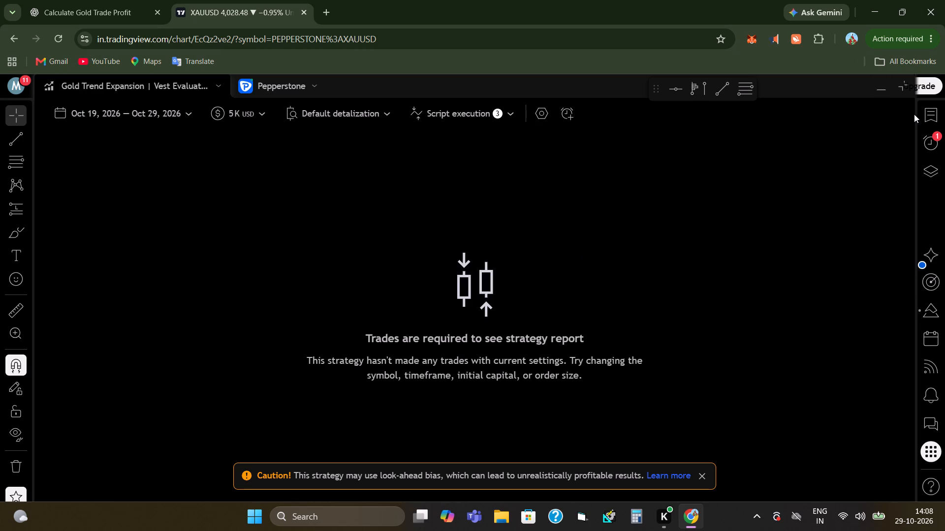
pyautogui.click(896, 98)
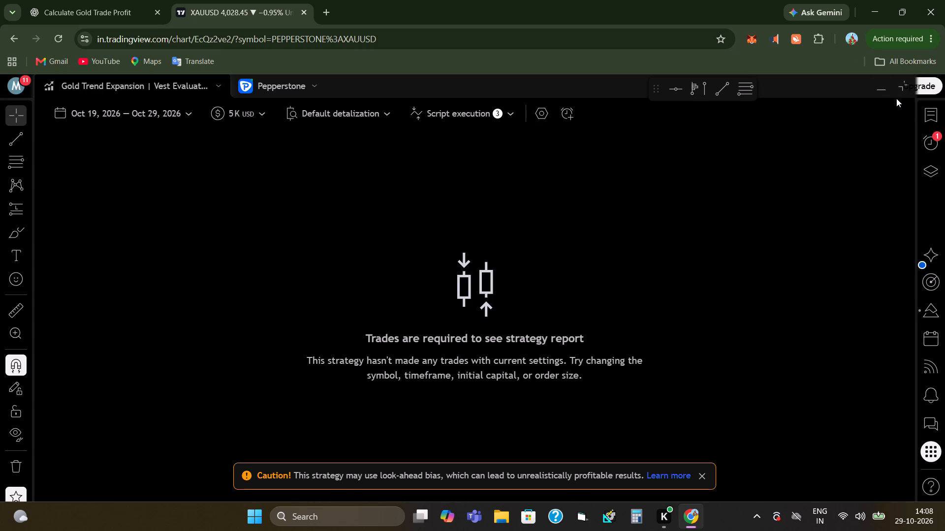
pyautogui.click(898, 90)
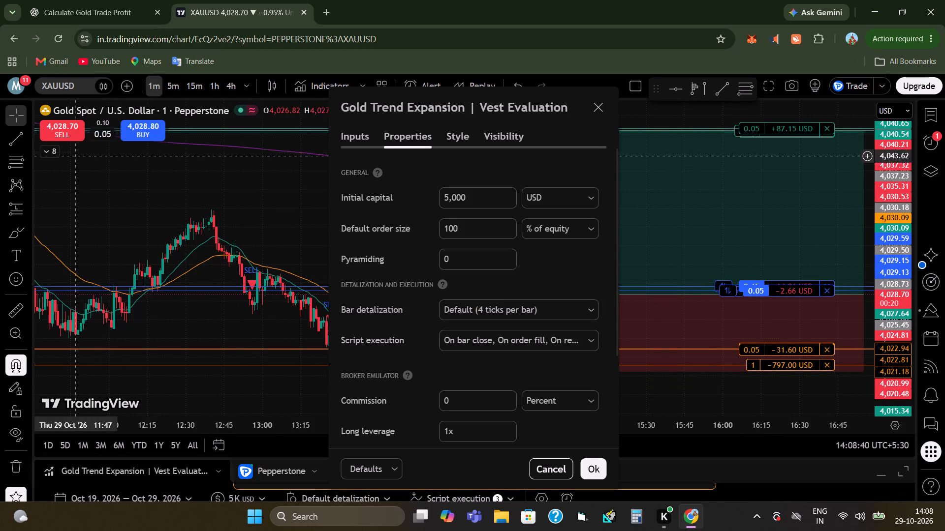
# Examine the strategy's inputs for drawdown and take profit, trend filters, breakout setup and trailing stop, leaving the subscription plans page if it appears.
pyautogui.click(356, 136)
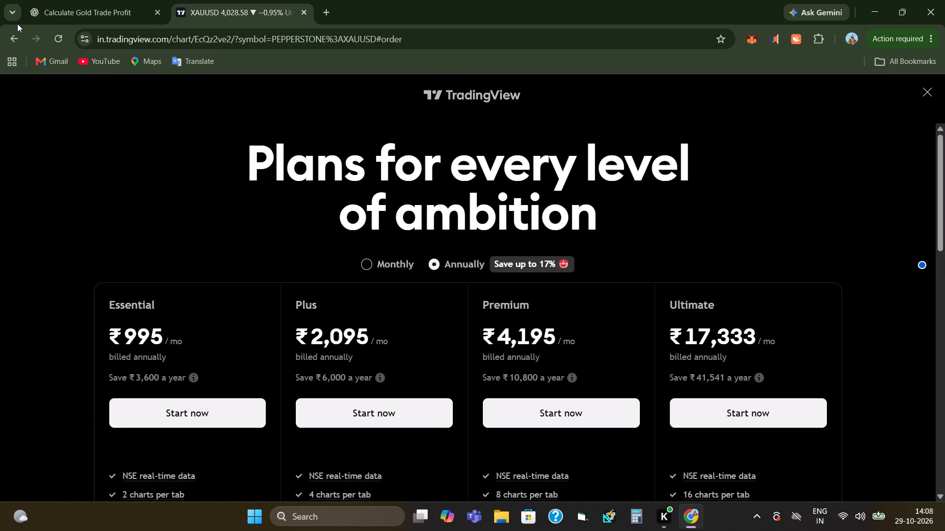
pyautogui.click(0, 40)
pyautogui.scroll(-2, 479, 327)
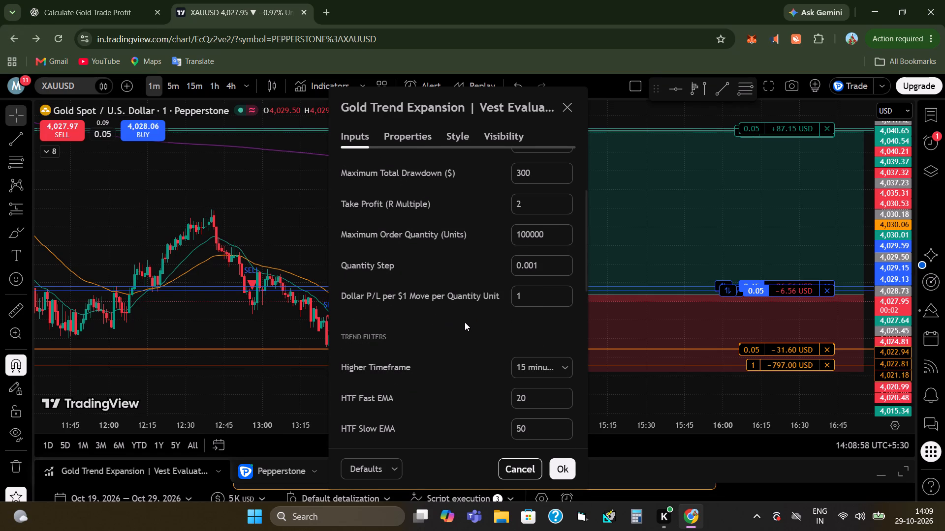
pyautogui.scroll(-2, 465, 322)
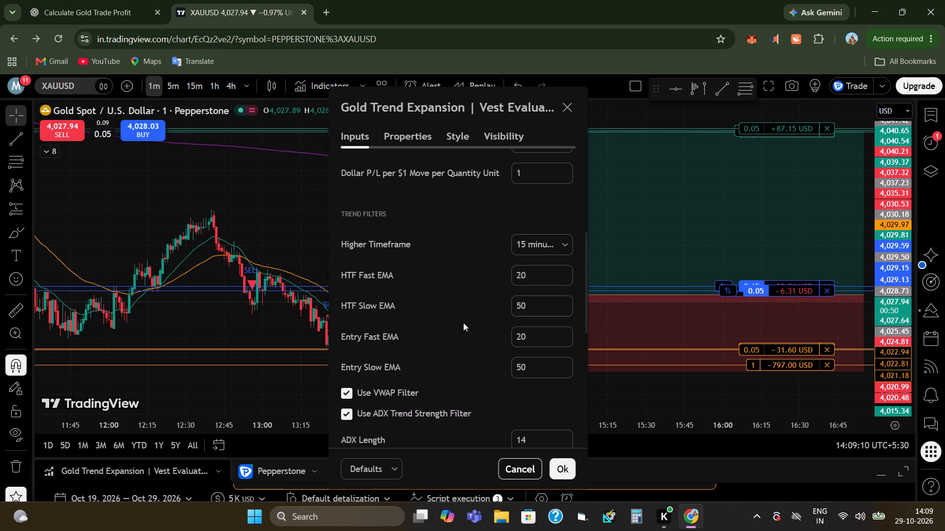
pyautogui.scroll(-3, 463, 323)
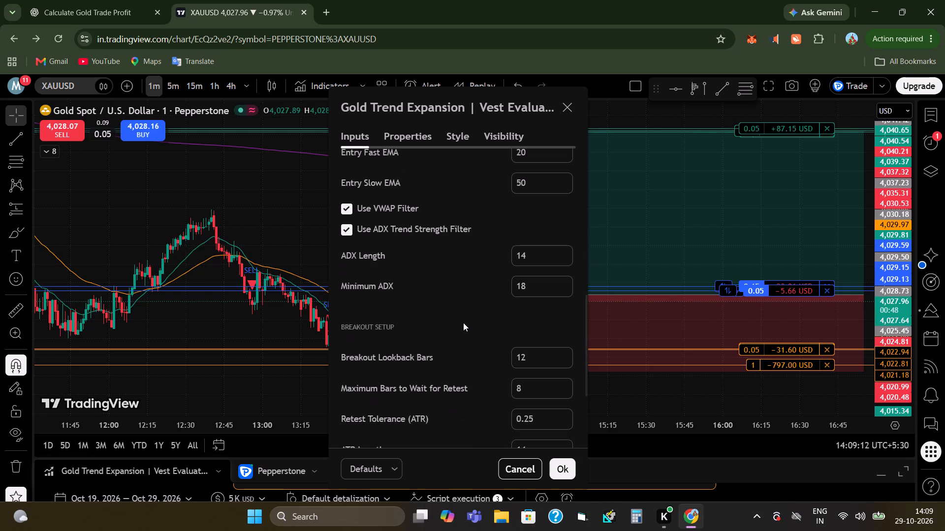
pyautogui.scroll(-2, 463, 323)
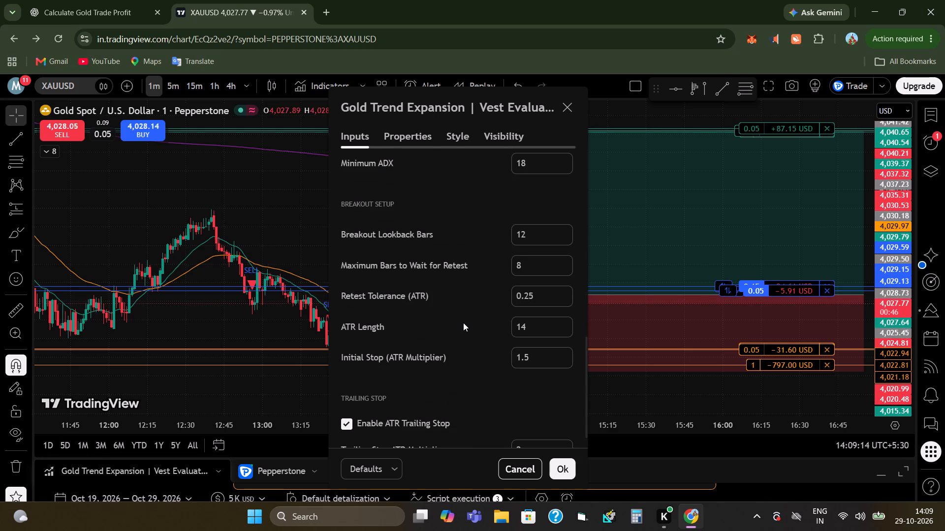
pyautogui.scroll(-3, 463, 323)
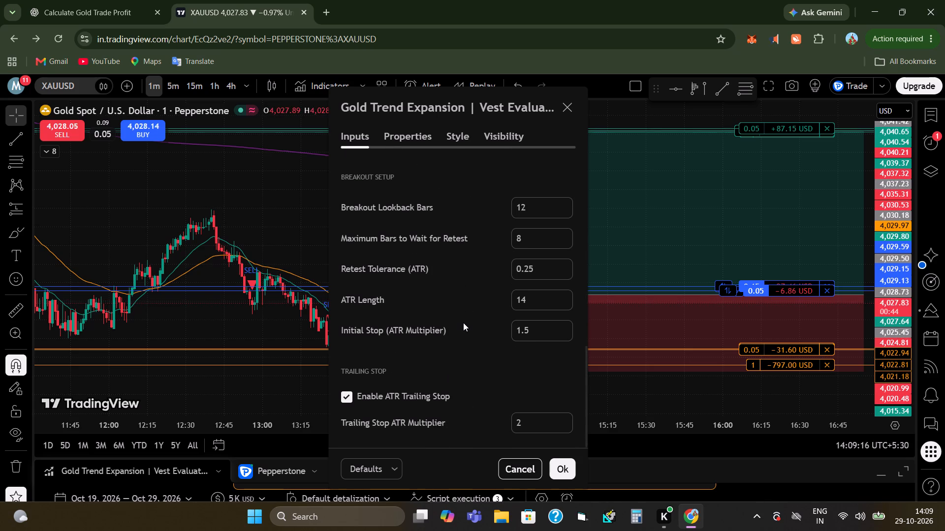
pyautogui.scroll(-3, 463, 323)
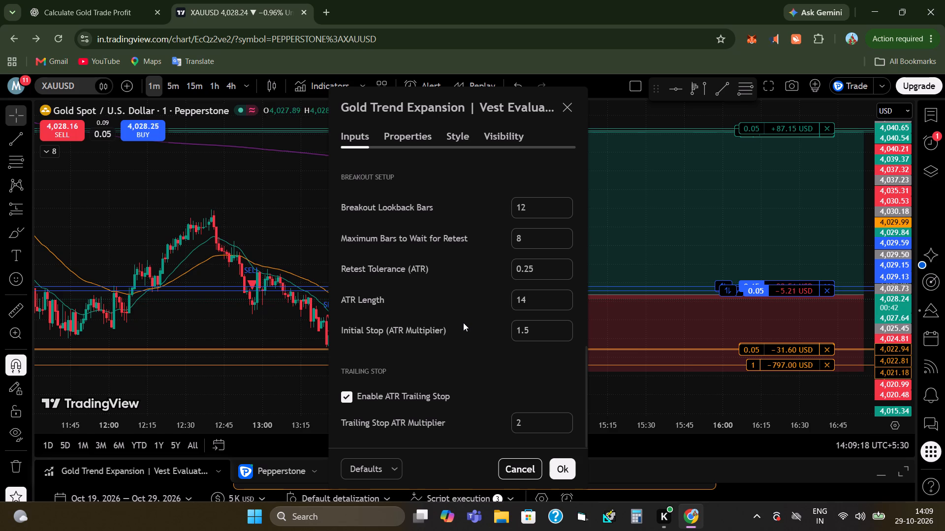
pyautogui.scroll(7, 463, 323)
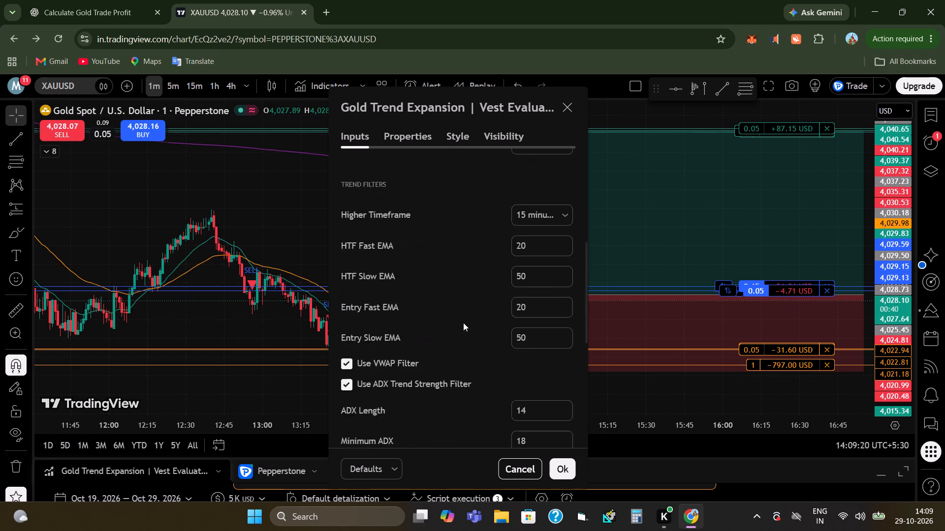
pyautogui.scroll(4, 463, 323)
# In the strategy's properties, review the default order size and commission types, and set the long leverage to 25.
pyautogui.click(413, 138)
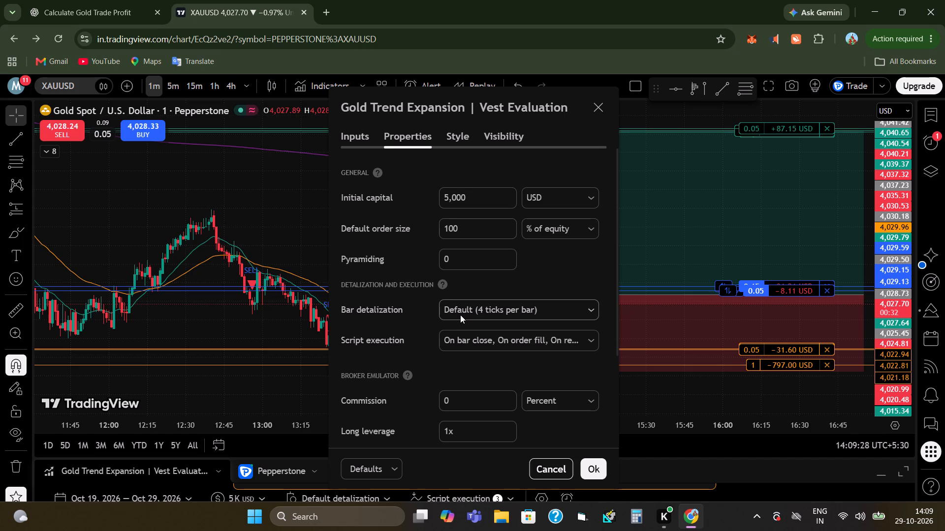
pyautogui.click(566, 231)
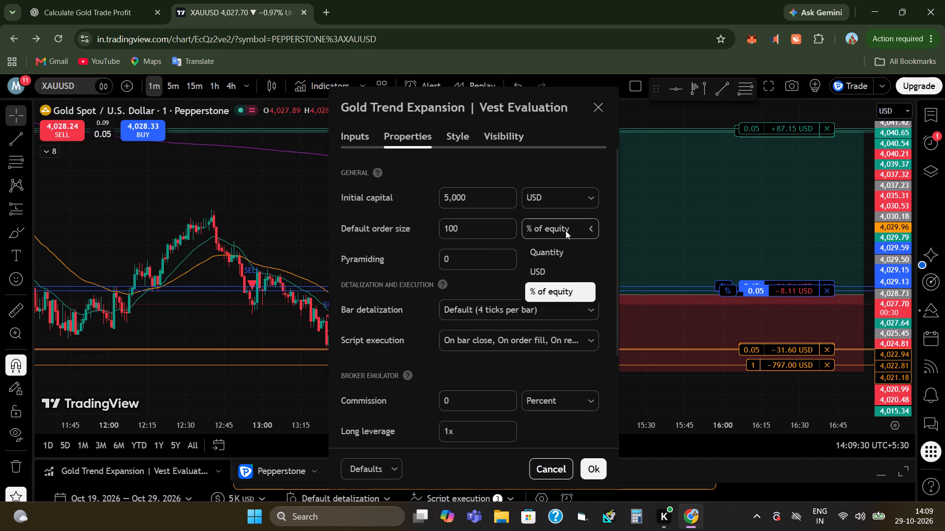
pyautogui.click(566, 231)
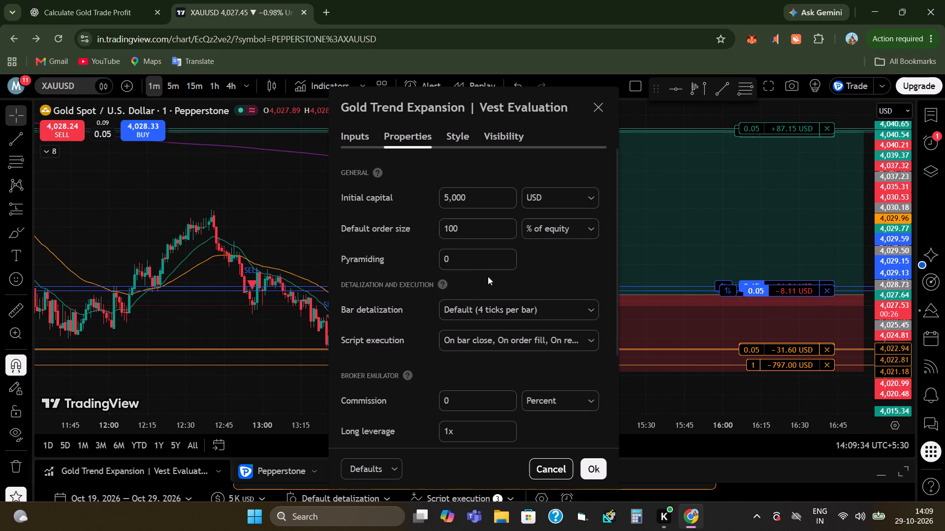
pyautogui.scroll(-2, 554, 280)
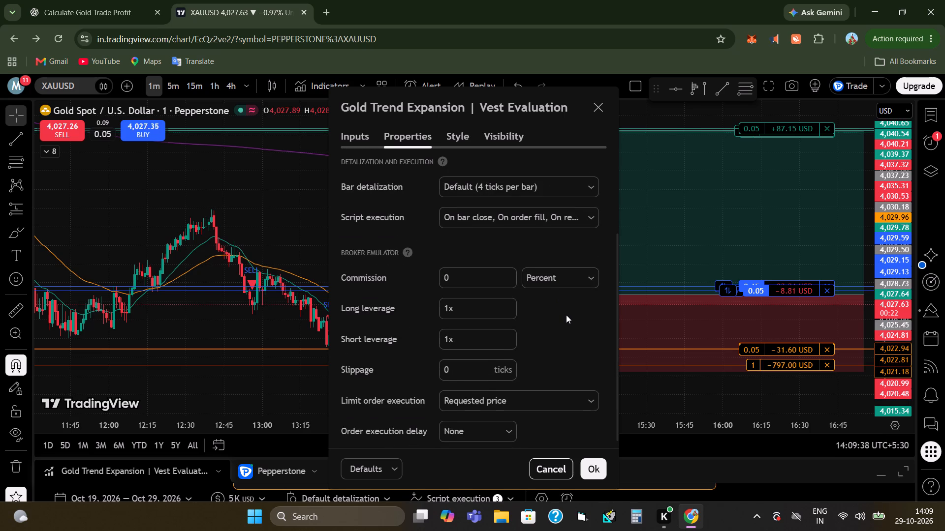
pyautogui.click(568, 279)
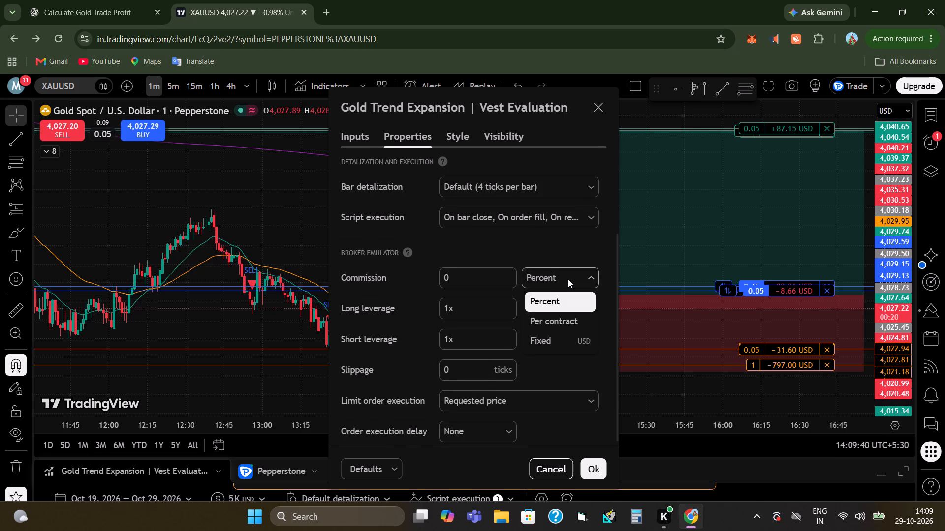
pyautogui.click(568, 279)
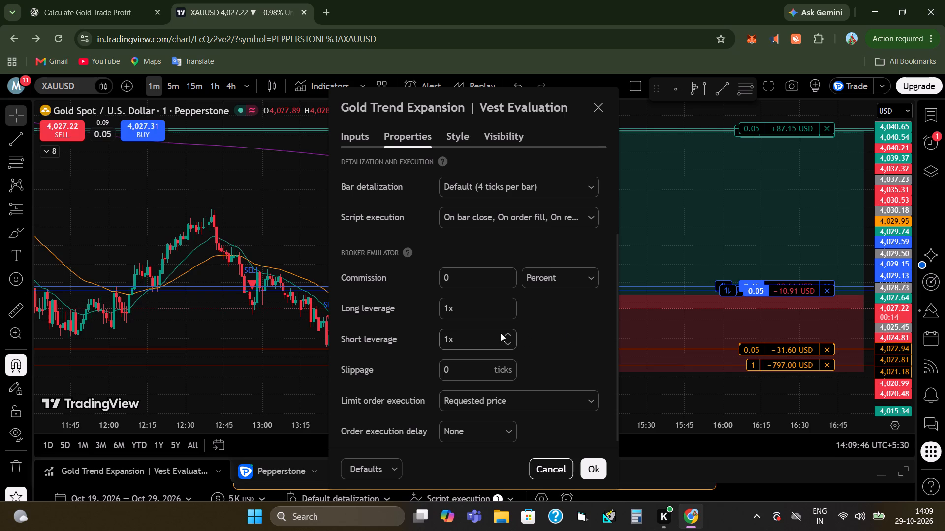
pyautogui.click(459, 311)
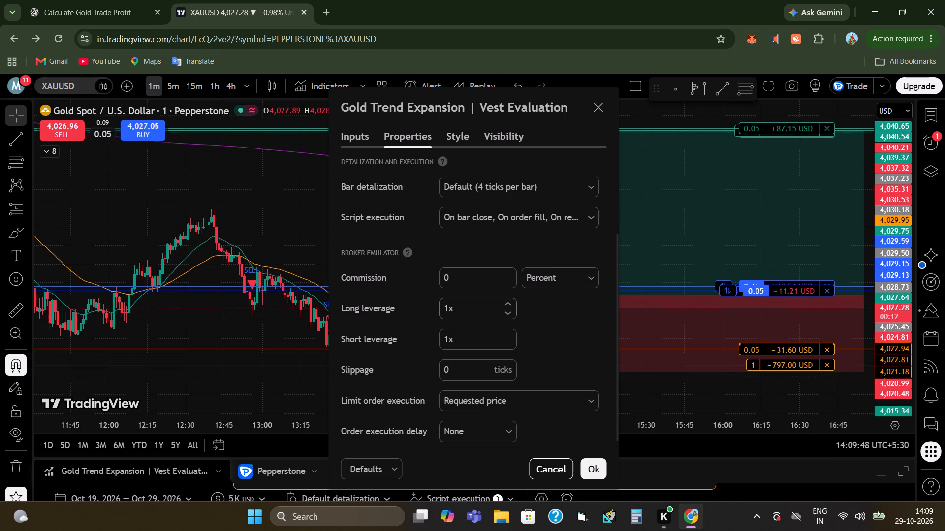
pyautogui.press('BackSpace')
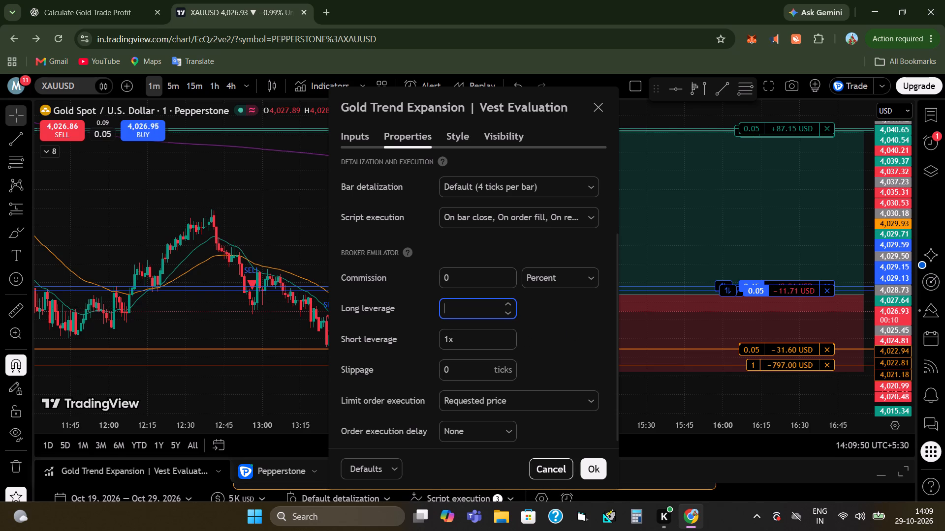
pyautogui.write('25')
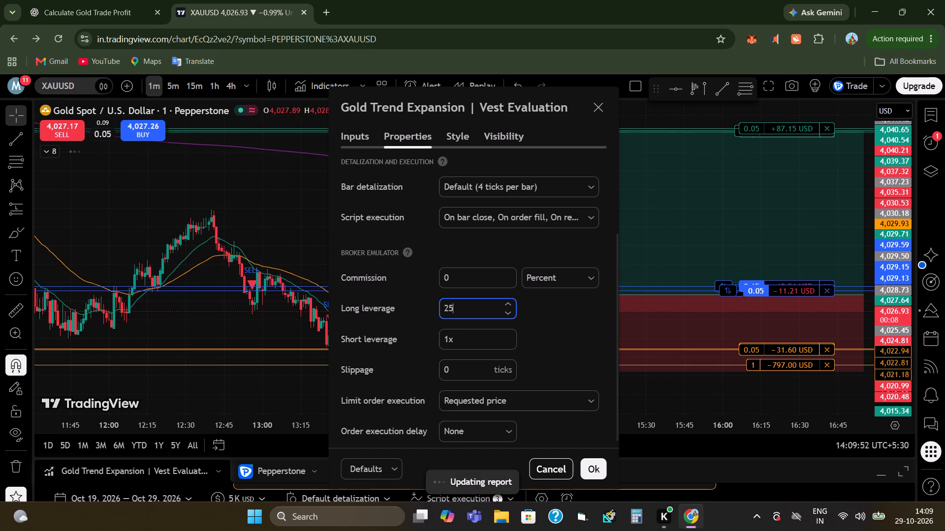
# Set the strategy's short leverage to 25 and its slippage to 2 ticks.
pyautogui.click(465, 344)
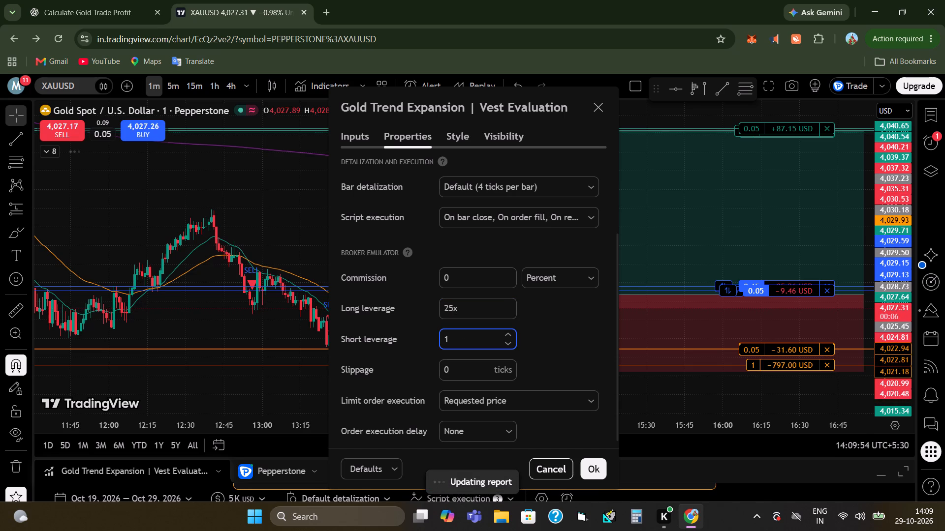
pyautogui.press('BackSpace')
pyautogui.write('25')
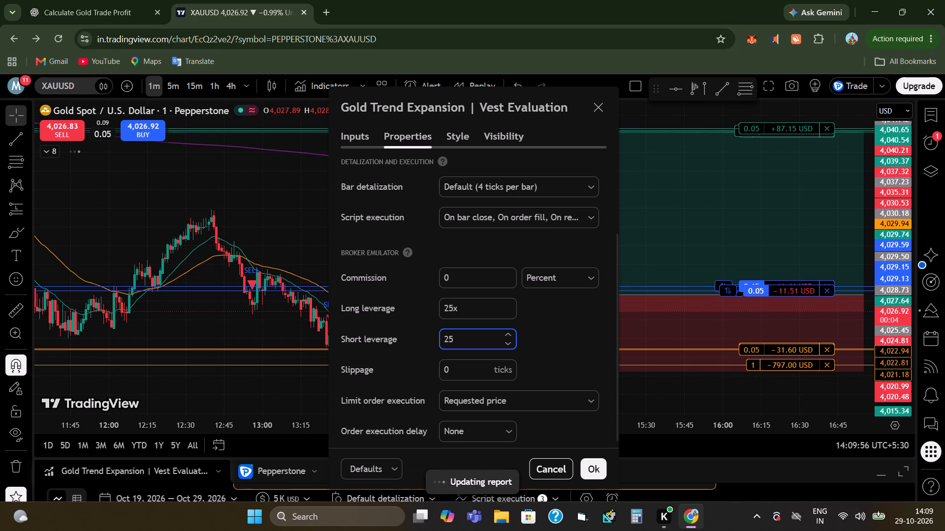
pyautogui.click(555, 350)
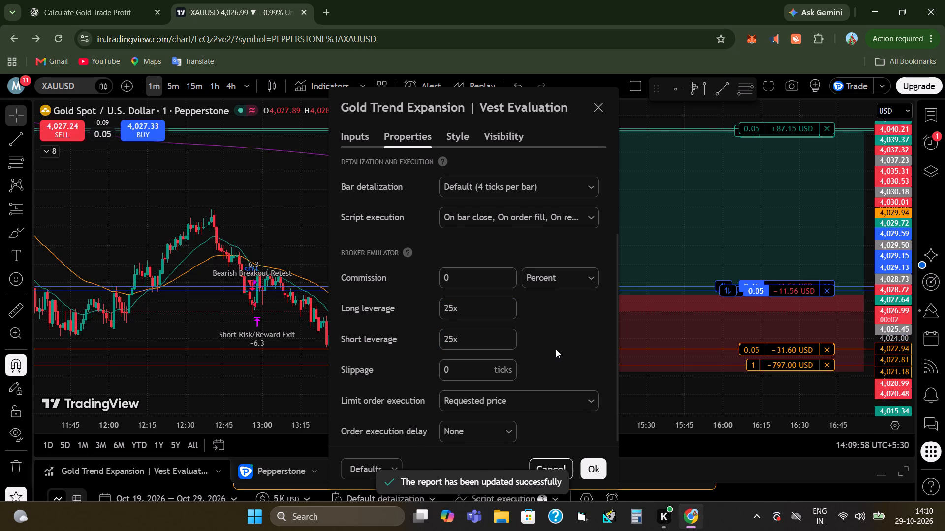
pyautogui.scroll(-2, 556, 349)
pyautogui.click(470, 357)
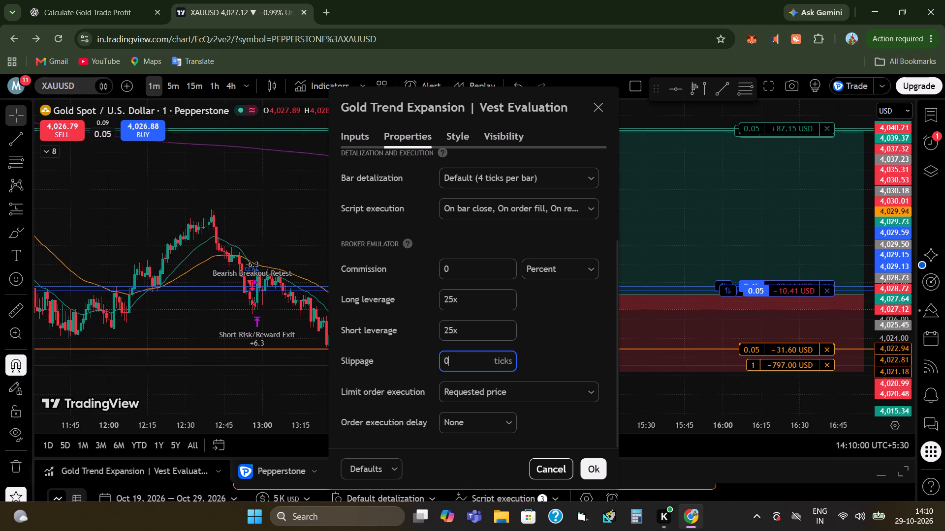
pyautogui.press('BackSpace')
pyautogui.press('2')
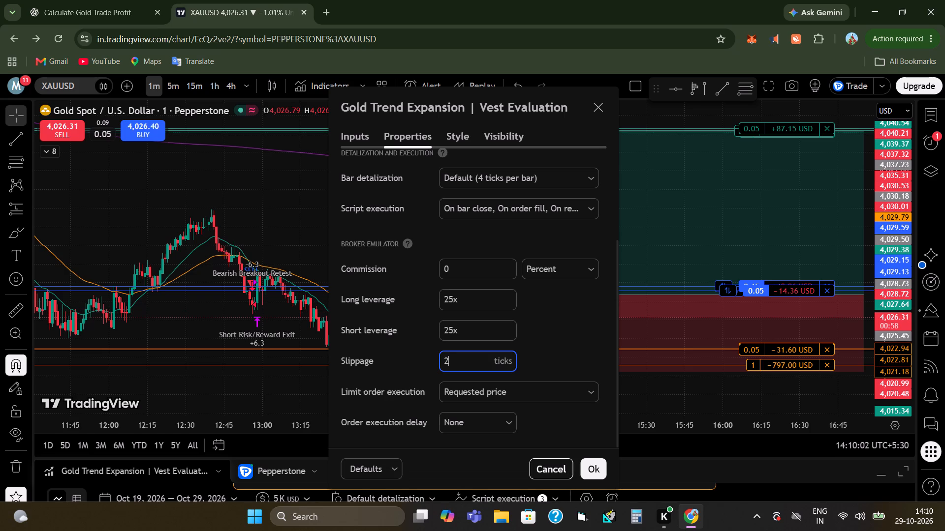
pyautogui.click(538, 353)
pyautogui.scroll(-2, 538, 353)
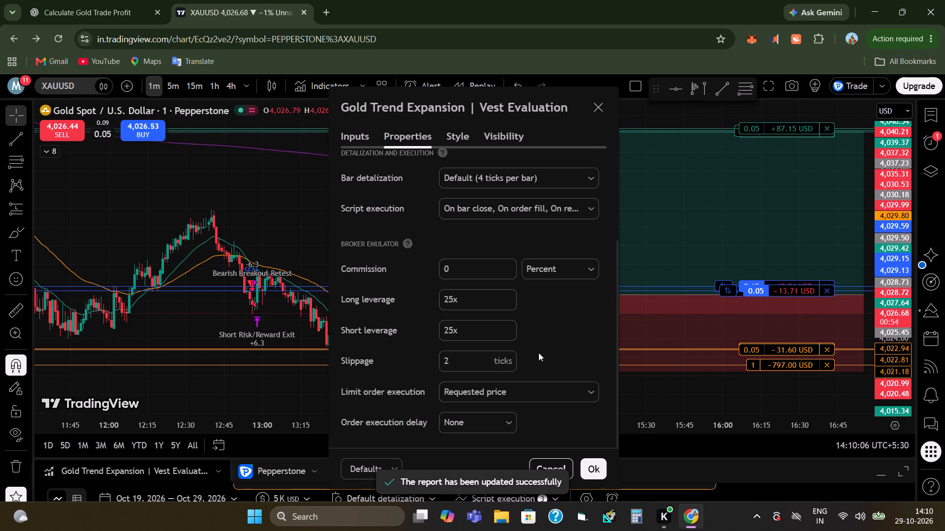
# Review the limit order execution and order execution delay options, keep Requested price and None, and apply the strategy properties.
pyautogui.click(550, 394)
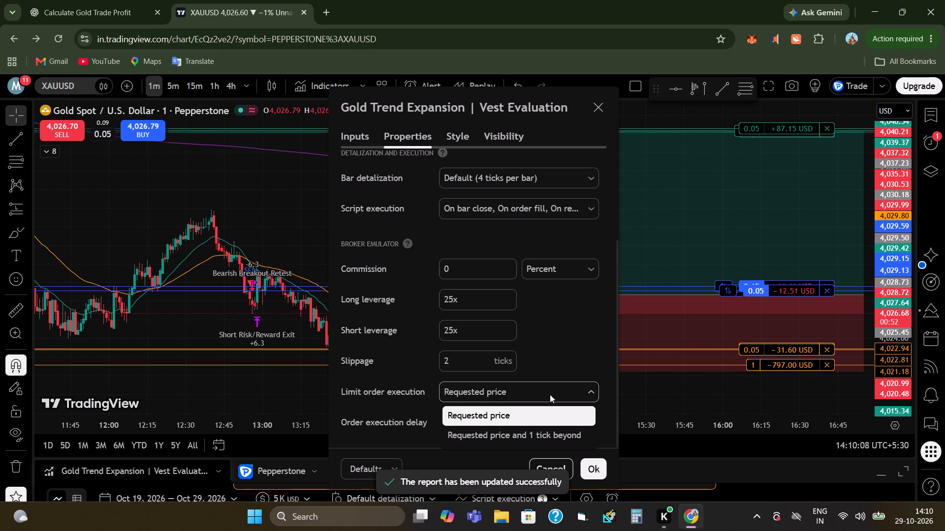
pyautogui.click(550, 394)
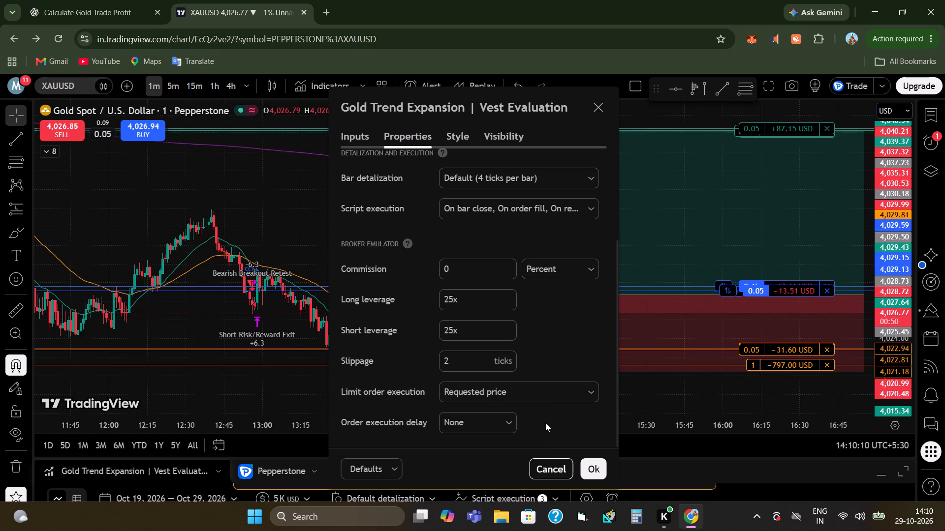
pyautogui.click(506, 420)
pyautogui.click(506, 420)
pyautogui.scroll(-2, 537, 436)
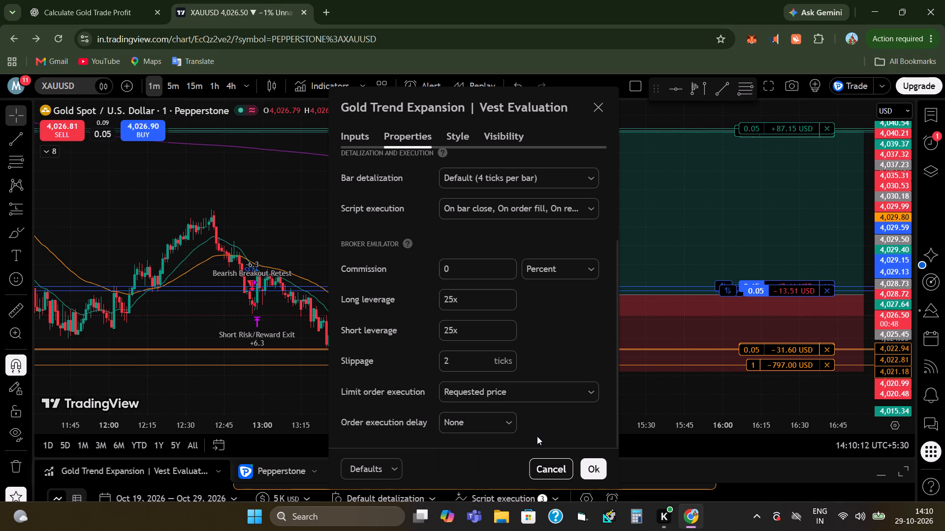
pyautogui.scroll(-1, 537, 436)
pyautogui.click(593, 463)
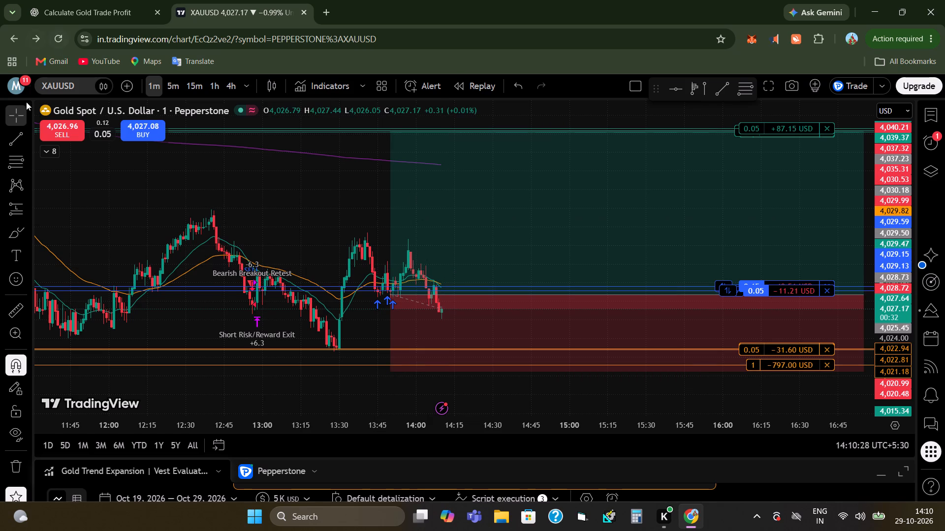
# Draw a Fibonacci retracement from the 13:30 swing low at about 4,022.90 up to about 4,035.35 at 14:59.
pyautogui.click(13, 162)
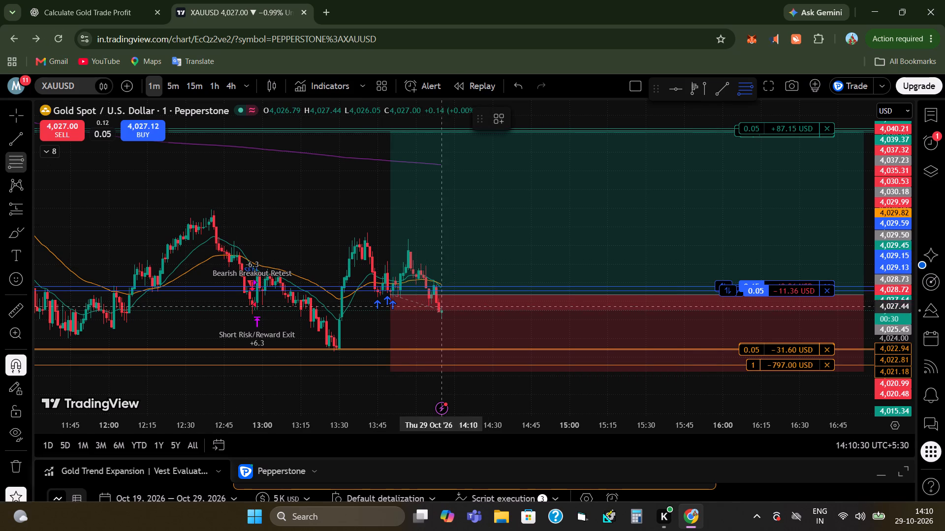
pyautogui.click(340, 349)
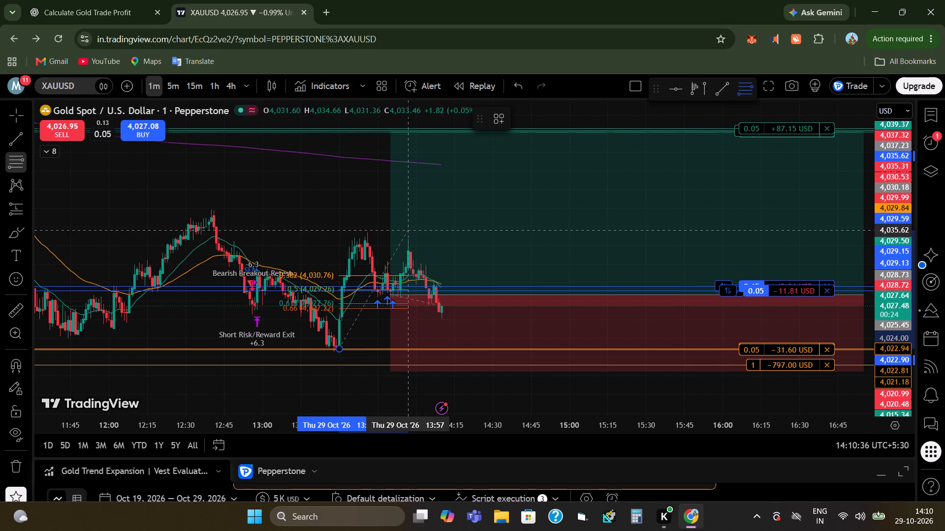
pyautogui.keyDown('shift'); pyautogui.click(568, 233); pyautogui.keyUp('shift')
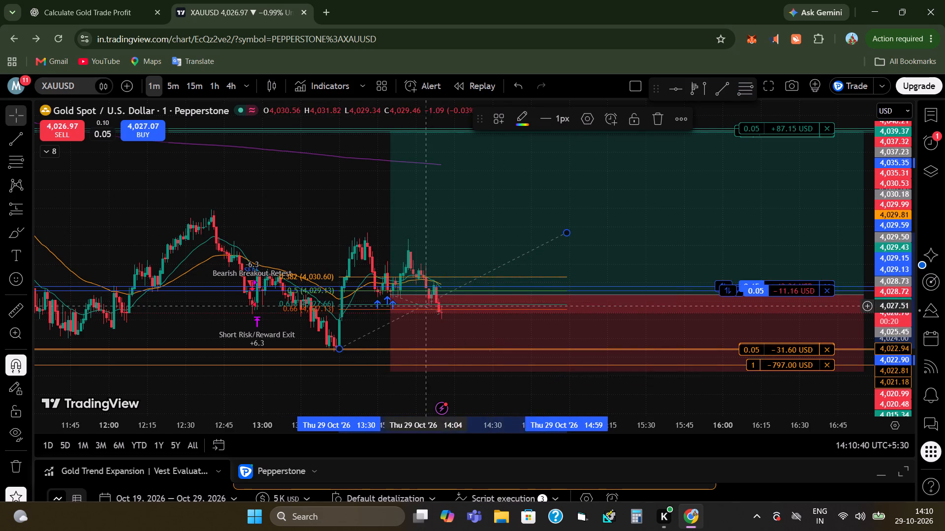
# Set the order quantity to 0.15 and buy XAUUSD at market.
pyautogui.moveTo(889, 318); pyautogui.dragTo(878, 188)
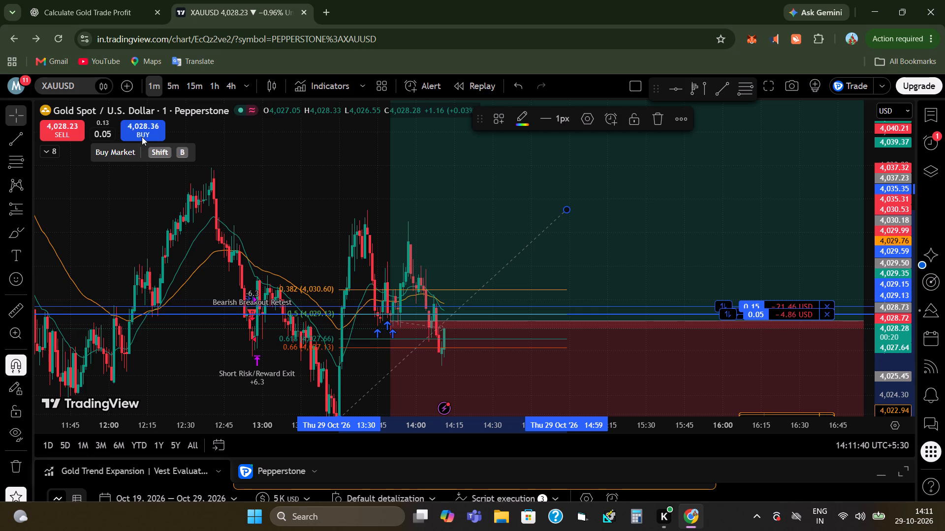
pyautogui.click(104, 139)
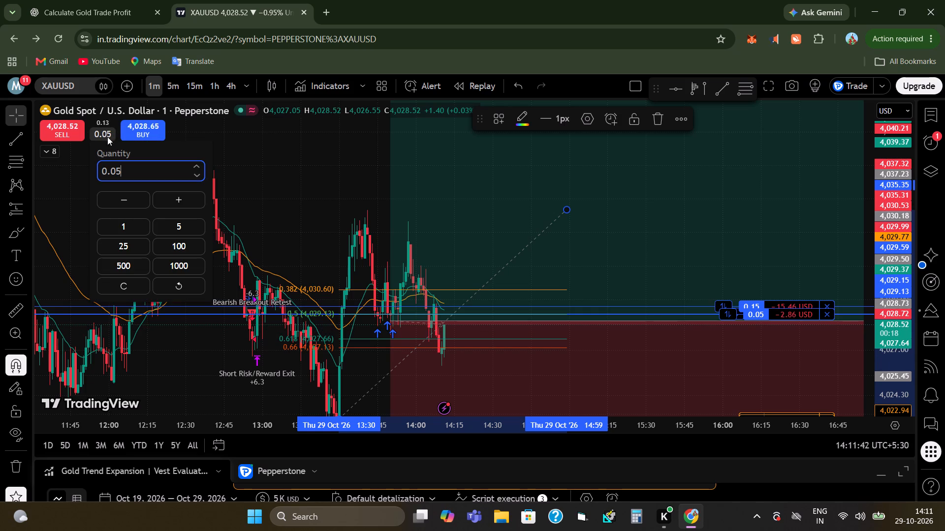
pyautogui.click(115, 170)
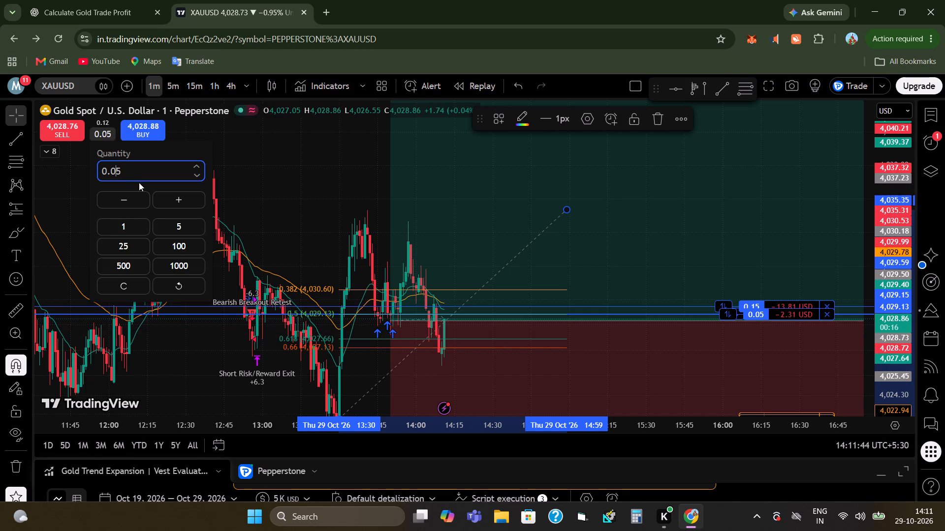
pyautogui.press('BackSpace')
pyautogui.press('1')
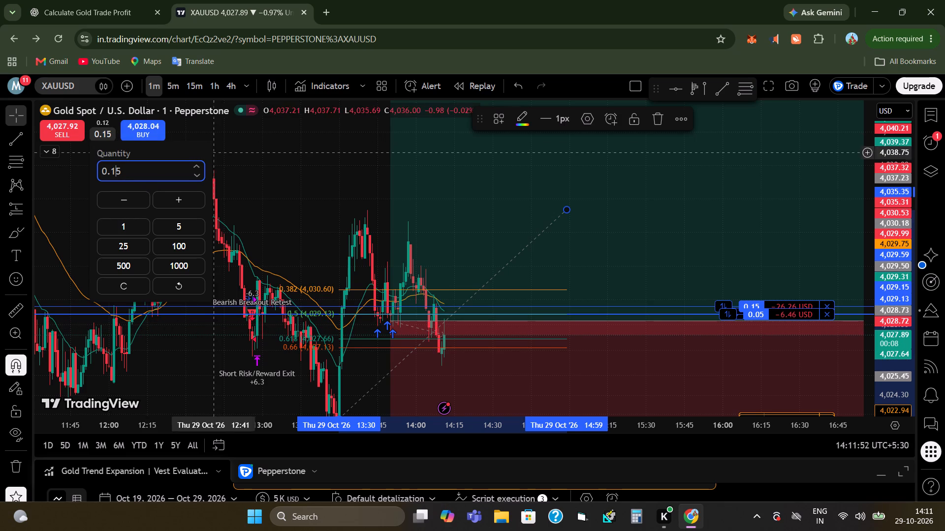
pyautogui.click(243, 166)
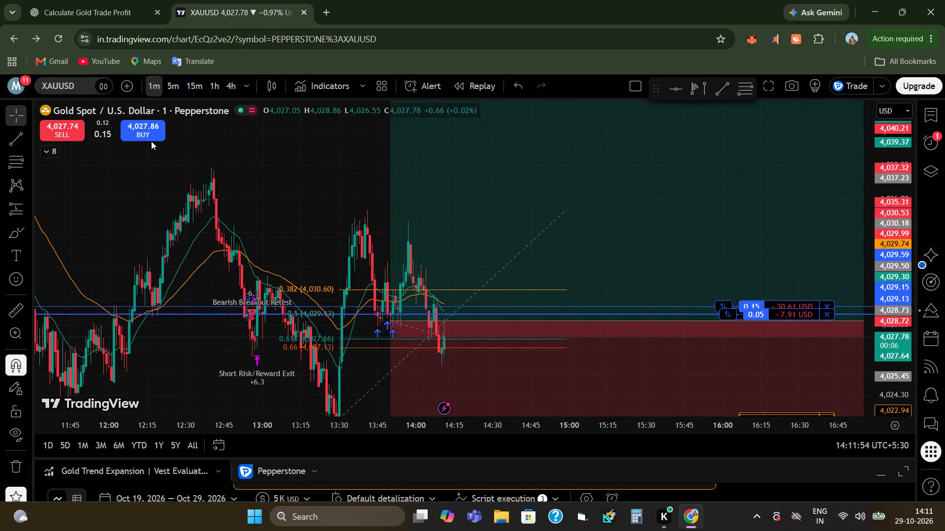
pyautogui.click(151, 141)
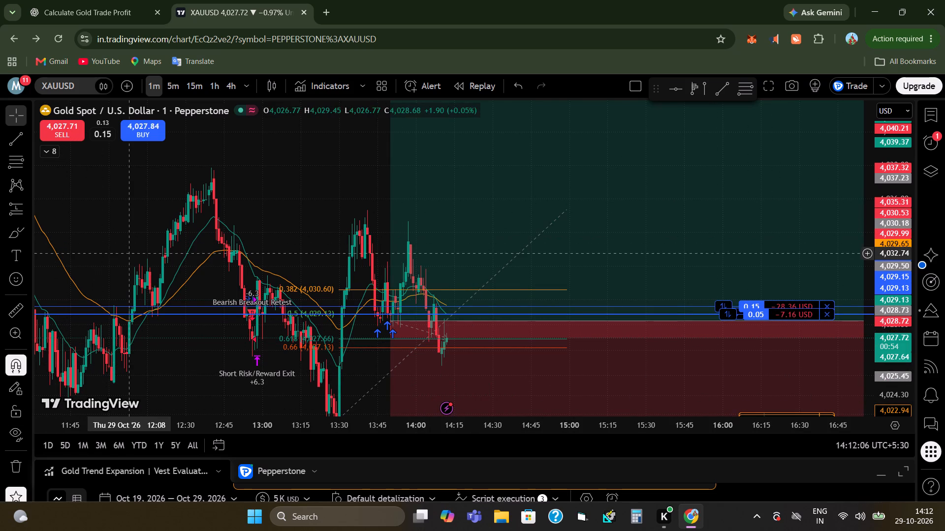
pyautogui.click(147, 135)
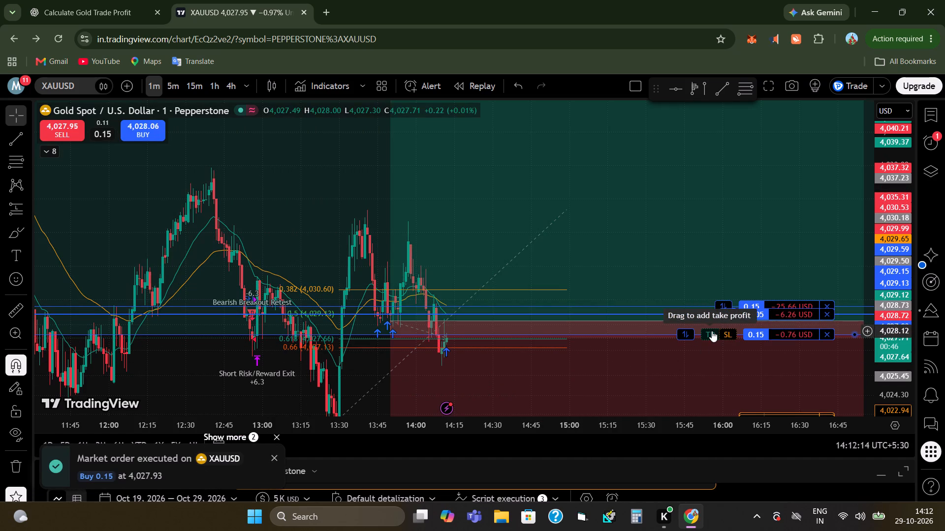
# Add a take profit at 4,034.90 to the new 0.15 XAUUSD long position.
pyautogui.moveTo(712, 331); pyautogui.dragTo(666, 220)
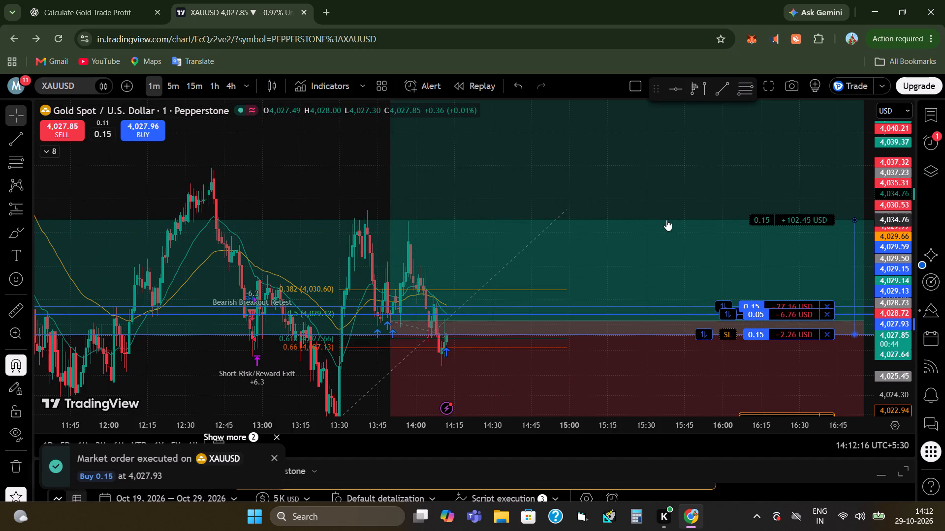
pyautogui.moveTo(666, 220); pyautogui.dragTo(661, 218)
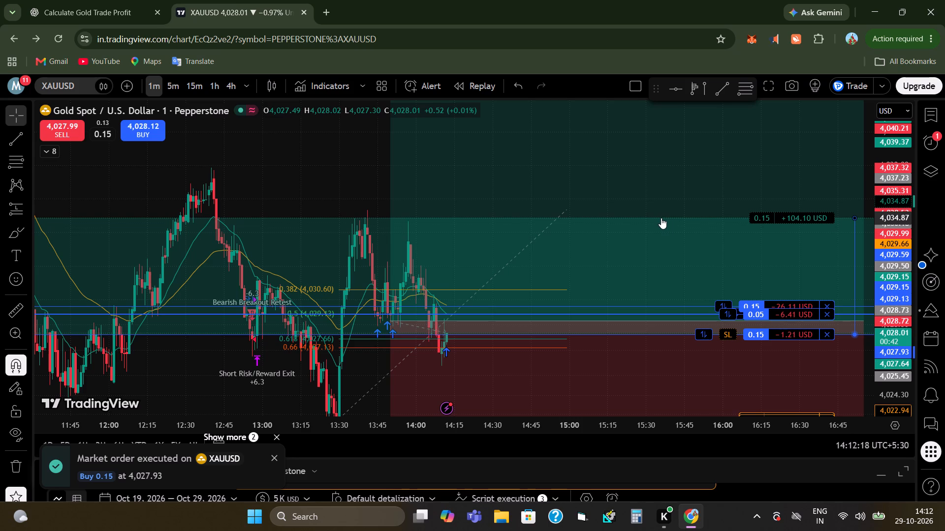
pyautogui.moveTo(661, 218); pyautogui.dragTo(661, 217)
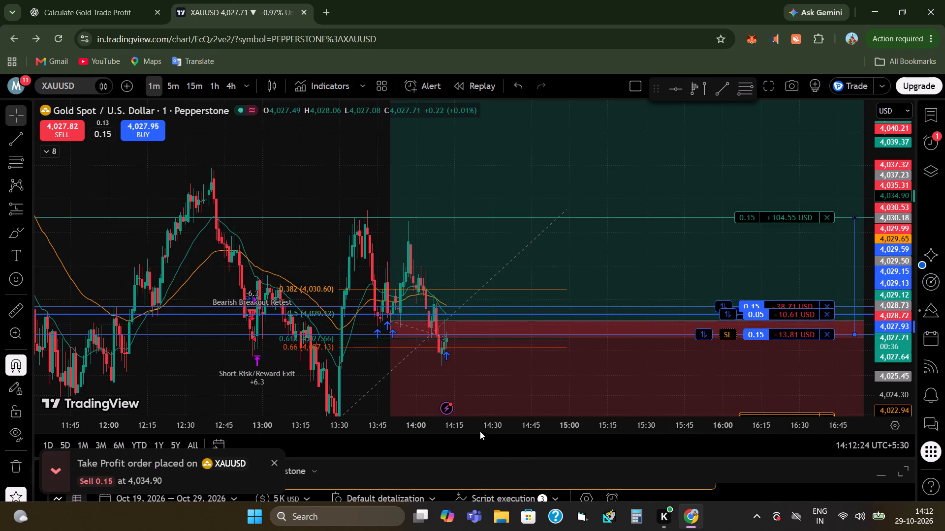
# Add a stop loss at 4,024.59 to the new 0.15 XAUUSD long position.
pyautogui.moveTo(472, 424); pyautogui.dragTo(581, 416)
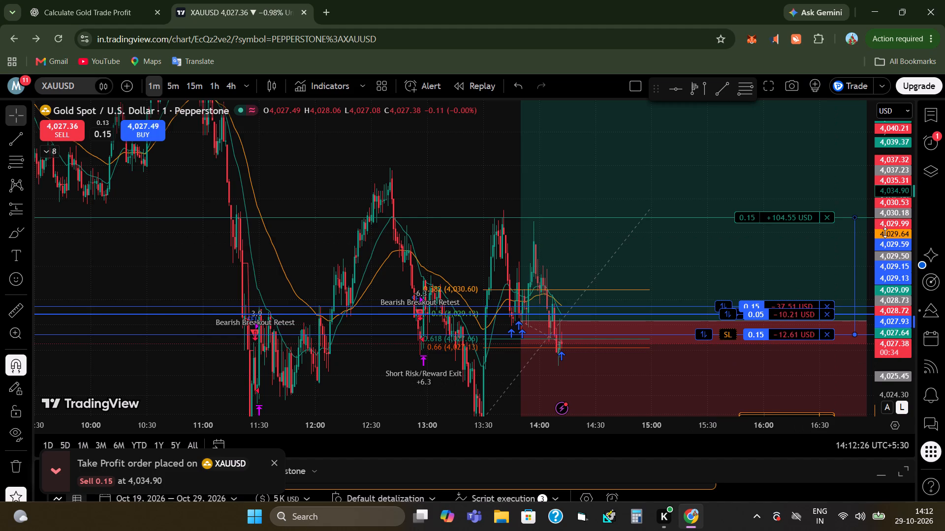
pyautogui.moveTo(885, 233); pyautogui.dragTo(890, 274)
pyautogui.moveTo(479, 176); pyautogui.dragTo(392, 143)
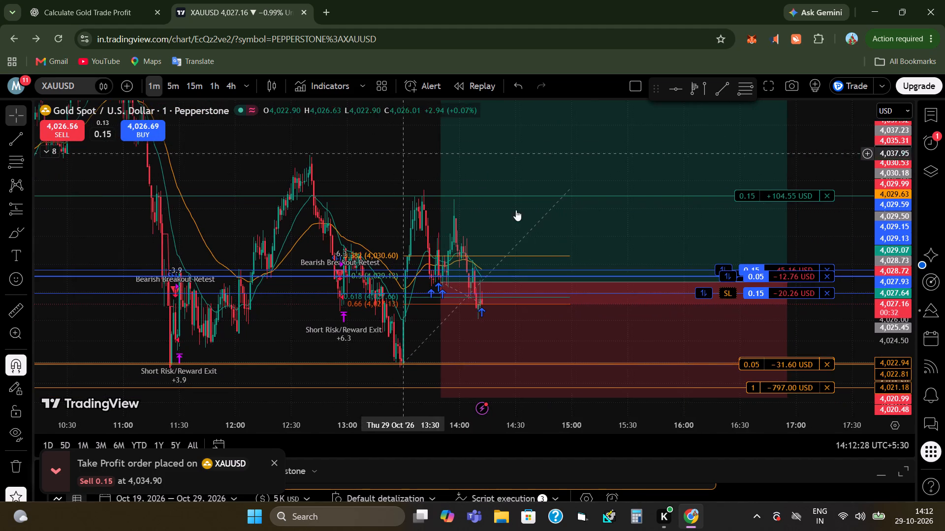
pyautogui.moveTo(725, 294); pyautogui.dragTo(729, 306)
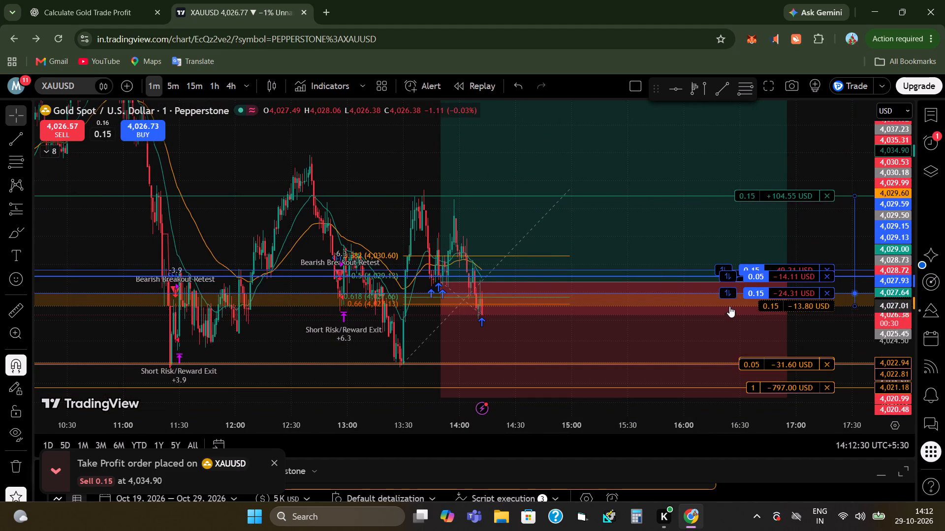
pyautogui.moveTo(729, 306); pyautogui.dragTo(711, 348)
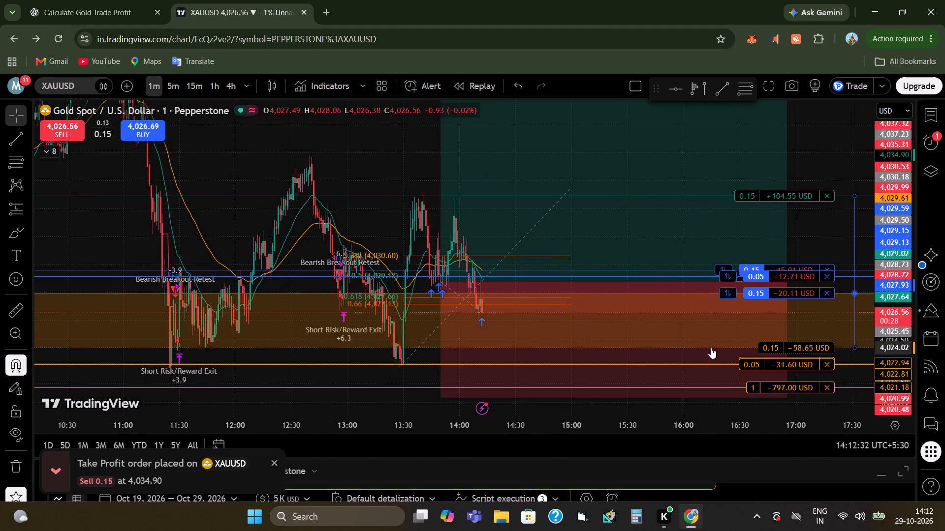
pyautogui.moveTo(711, 348); pyautogui.dragTo(687, 339)
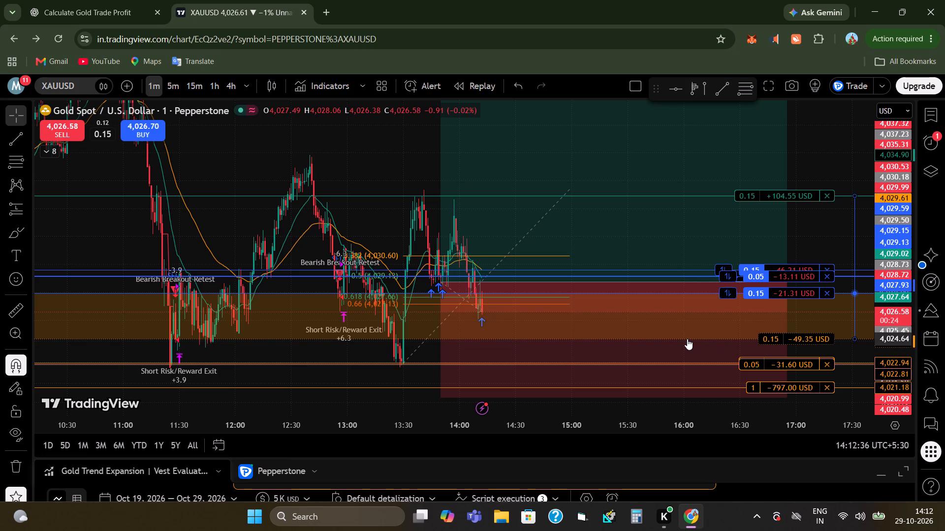
pyautogui.moveTo(687, 339); pyautogui.dragTo(698, 340)
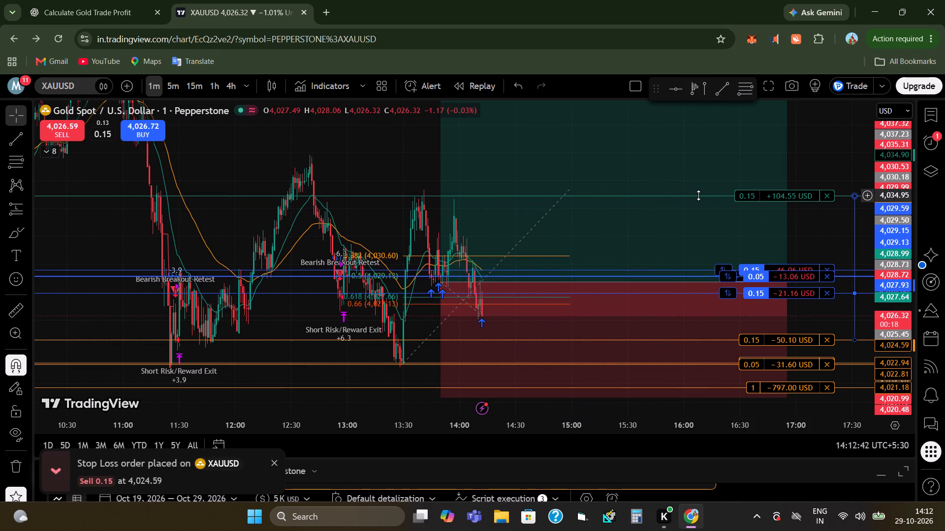
# Raise the new 0.15 position's take profit to about 4,038, near the earlier 12:40 swing high.
pyautogui.moveTo(698, 195); pyautogui.dragTo(669, 158)
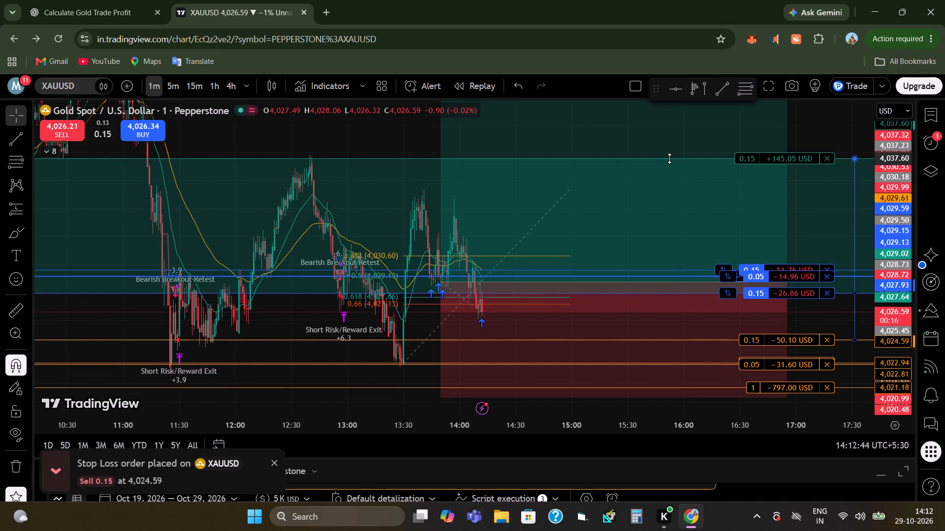
pyautogui.moveTo(669, 158); pyautogui.dragTo(662, 153)
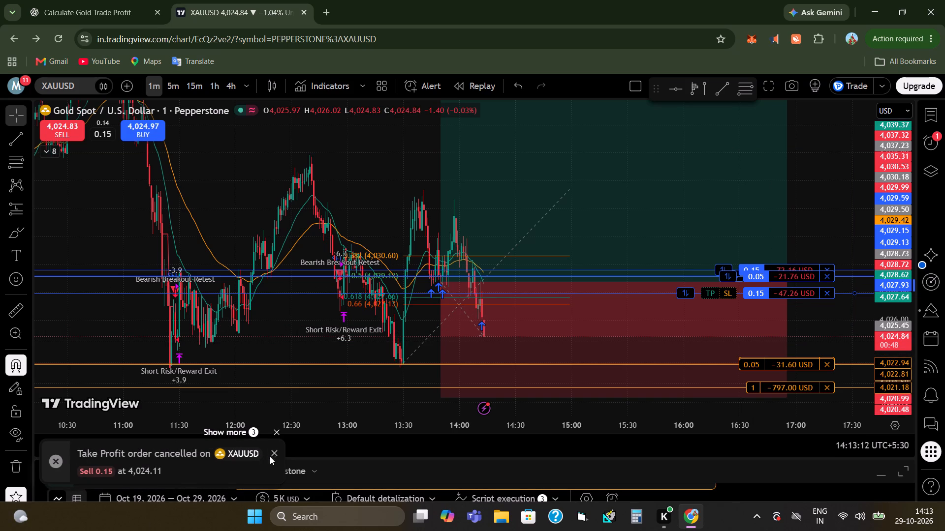
# Dismiss the order notification and check the latest gold news updates marked on the chart's time axis.
pyautogui.click(272, 452)
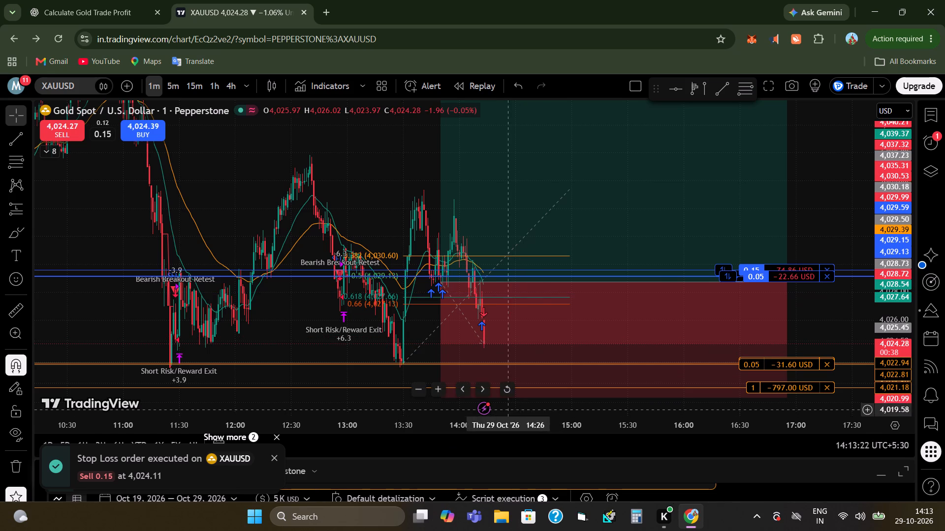
pyautogui.click(487, 408)
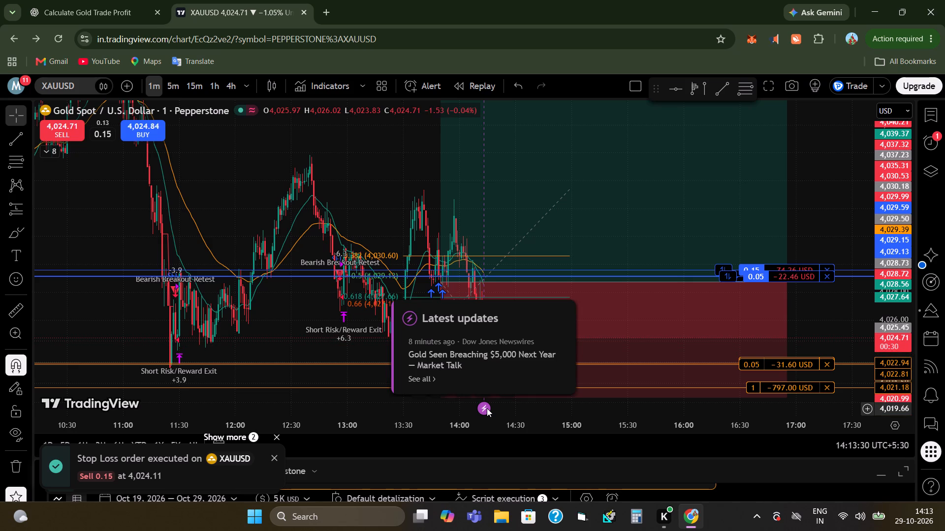
pyautogui.click(487, 408)
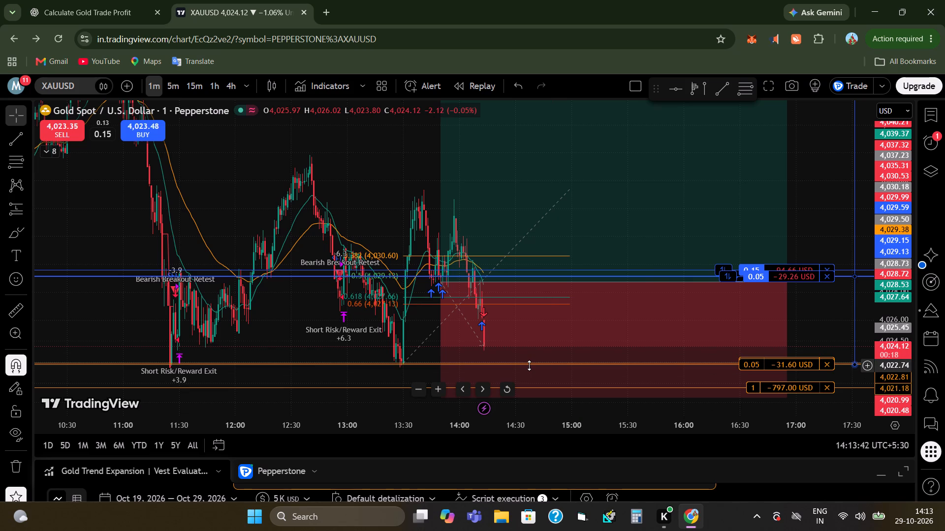
# Lower the 0.05 long position's stop loss to about 4,021.42.
pyautogui.moveTo(529, 365); pyautogui.dragTo(561, 384)
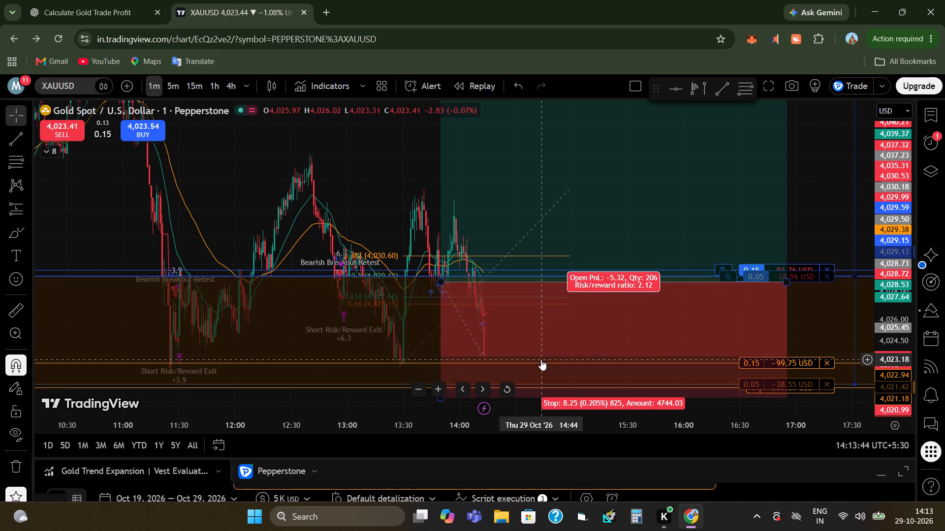
# Lower the 0.15 long position's stop loss to 4,021.38 and dismiss the order notification.
pyautogui.moveTo(549, 363); pyautogui.dragTo(569, 384)
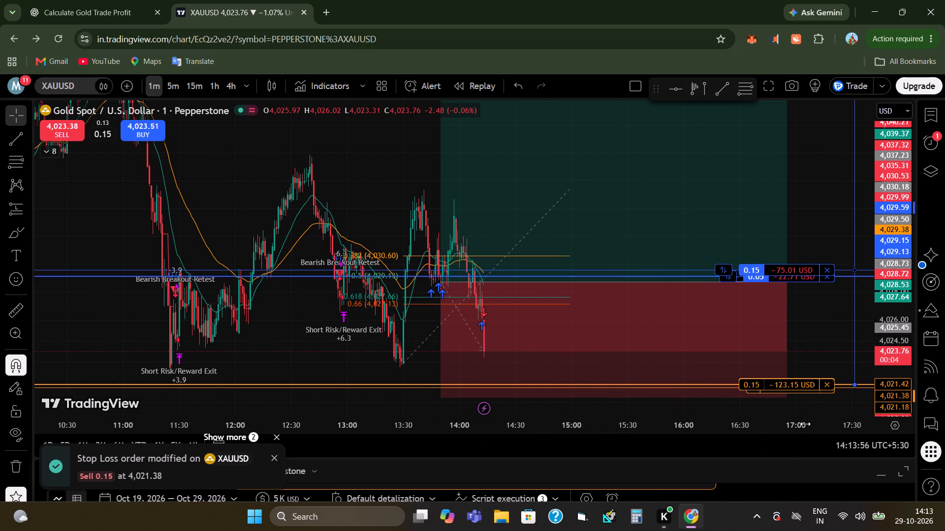
pyautogui.click(273, 458)
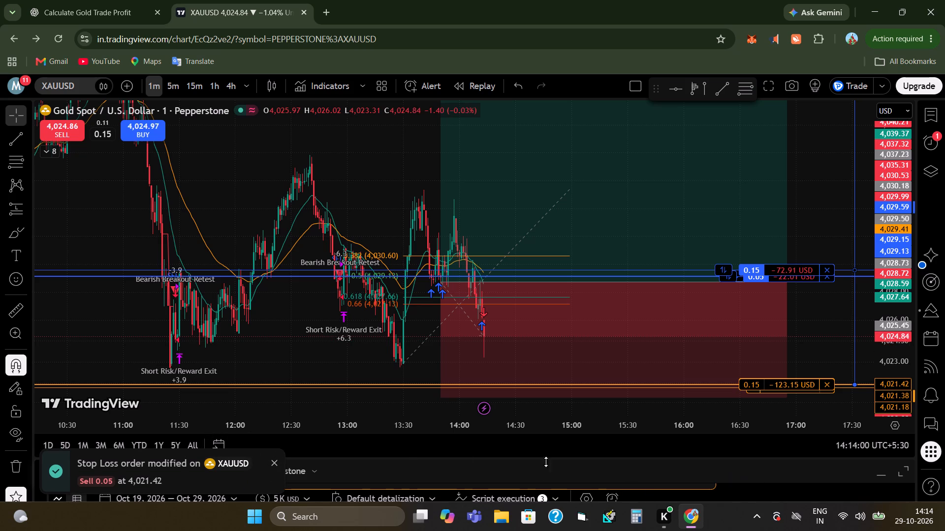
# Review the strategy report's key stats, then the Pepperstone account summary and open positions, and return to the chart.
pyautogui.click(910, 470)
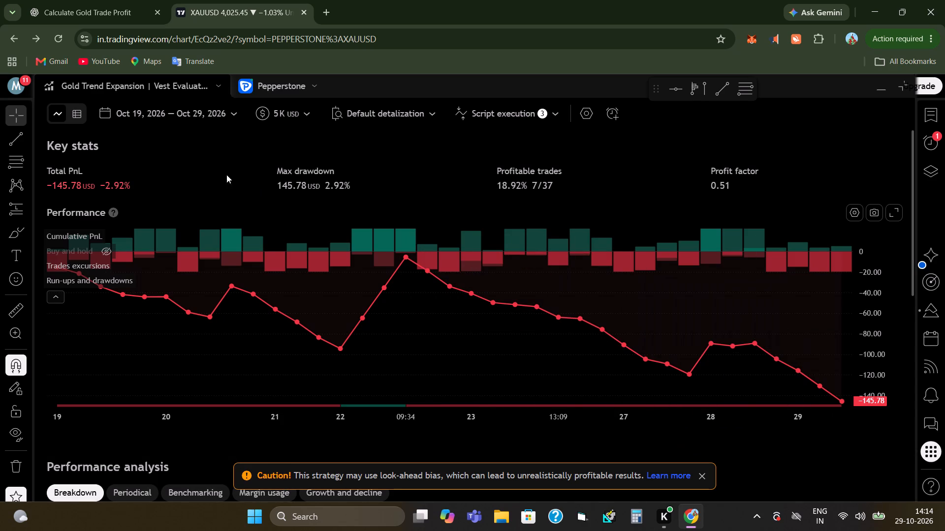
pyautogui.moveTo(275, 189); pyautogui.dragTo(347, 185)
pyautogui.click(277, 86)
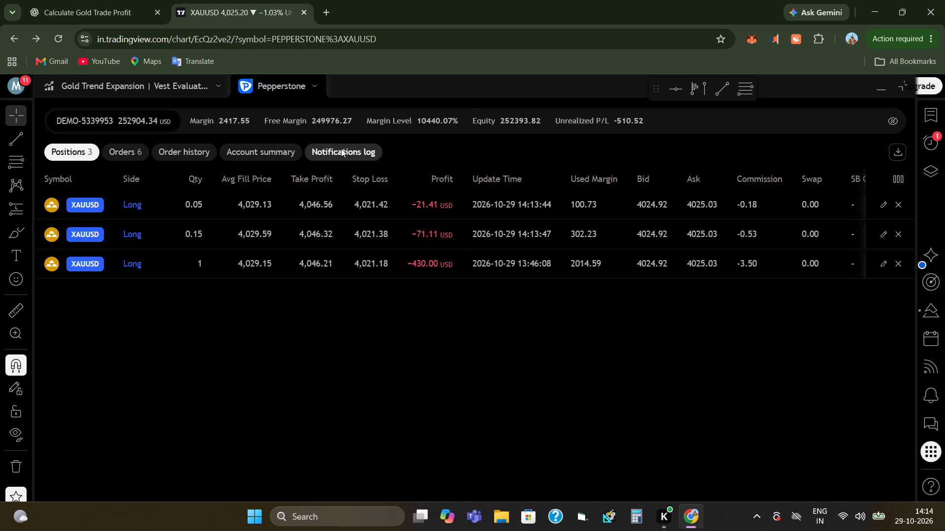
pyautogui.click(284, 155)
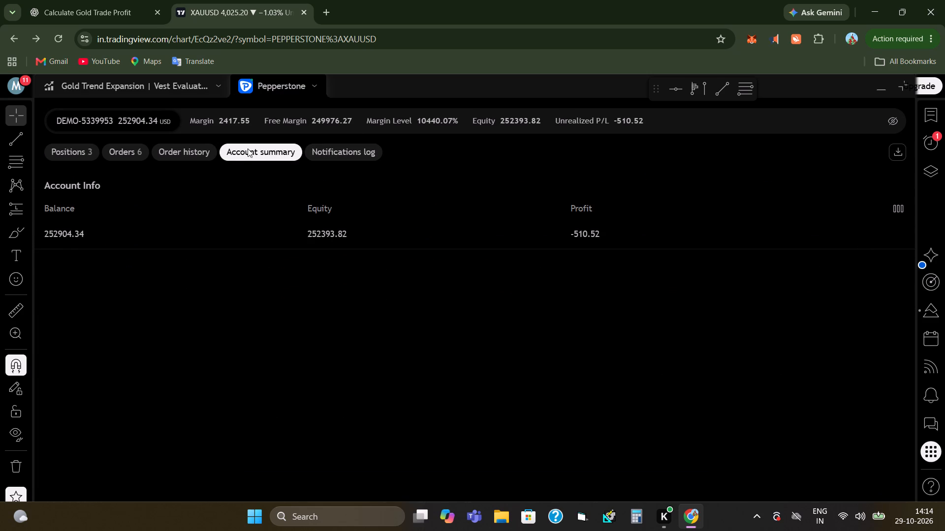
pyautogui.click(74, 146)
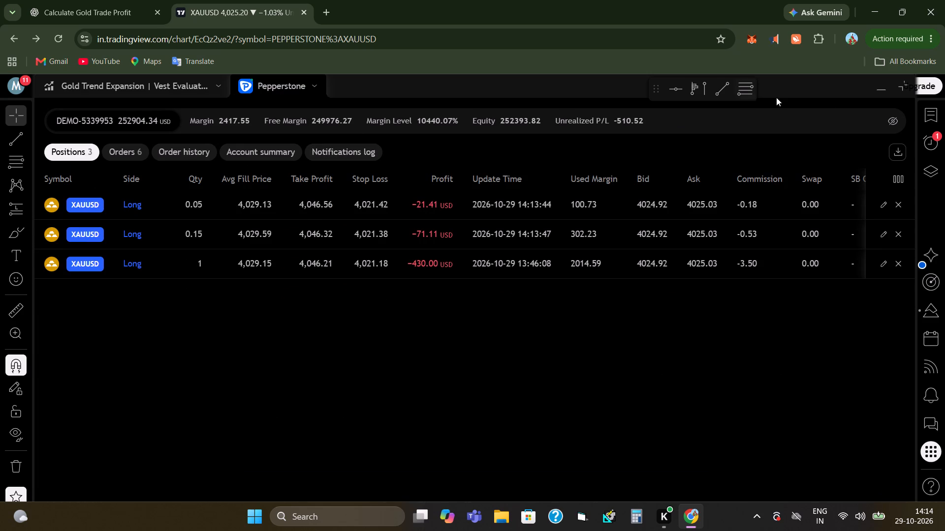
pyautogui.click(893, 92)
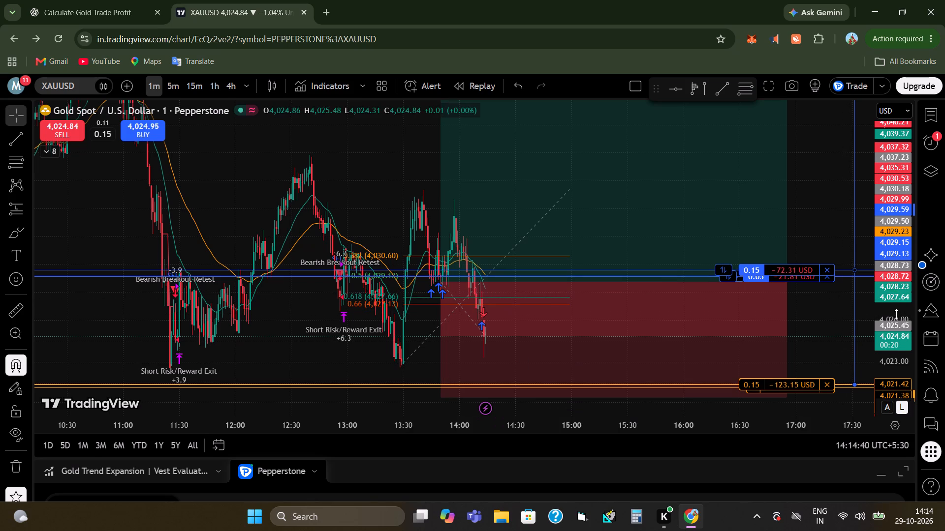
# Show the hidden LuxAlgo Smart Money Concepts indicator on the XAUUSD chart and collapse the indicator list again.
pyautogui.moveTo(896, 314); pyautogui.dragTo(932, 162)
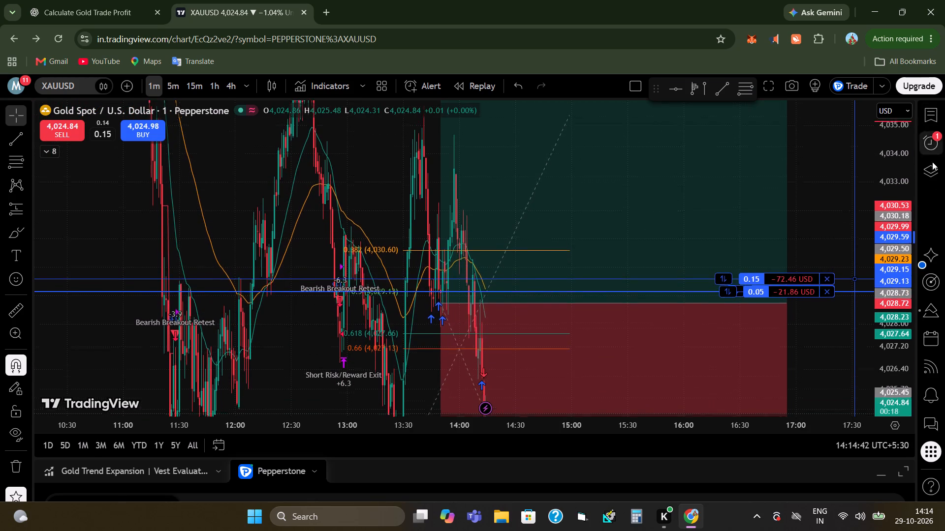
pyautogui.moveTo(932, 162); pyautogui.dragTo(944, 358)
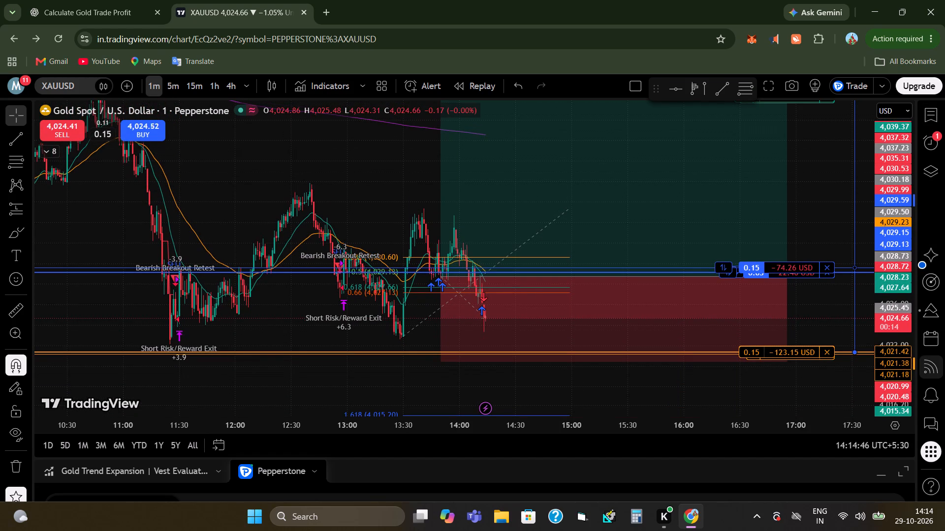
pyautogui.moveTo(944, 358); pyautogui.dragTo(944, 357)
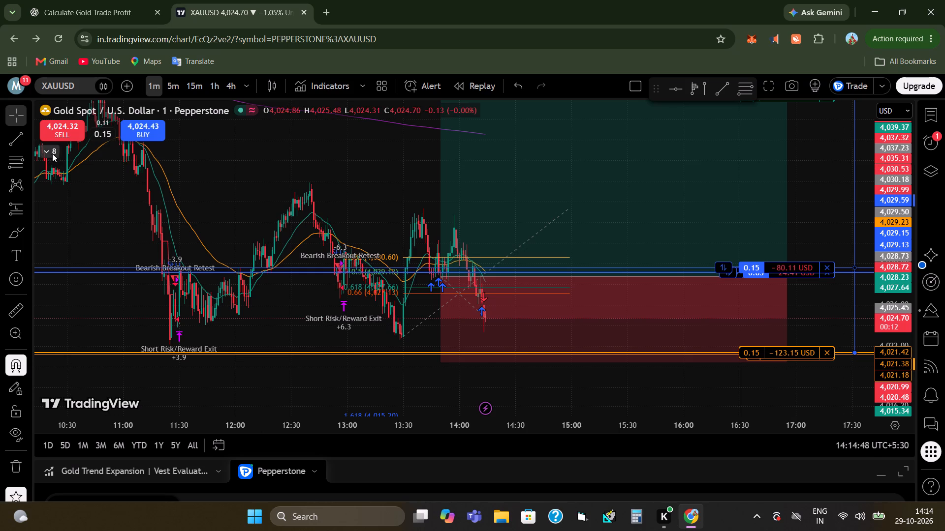
pyautogui.click(52, 153)
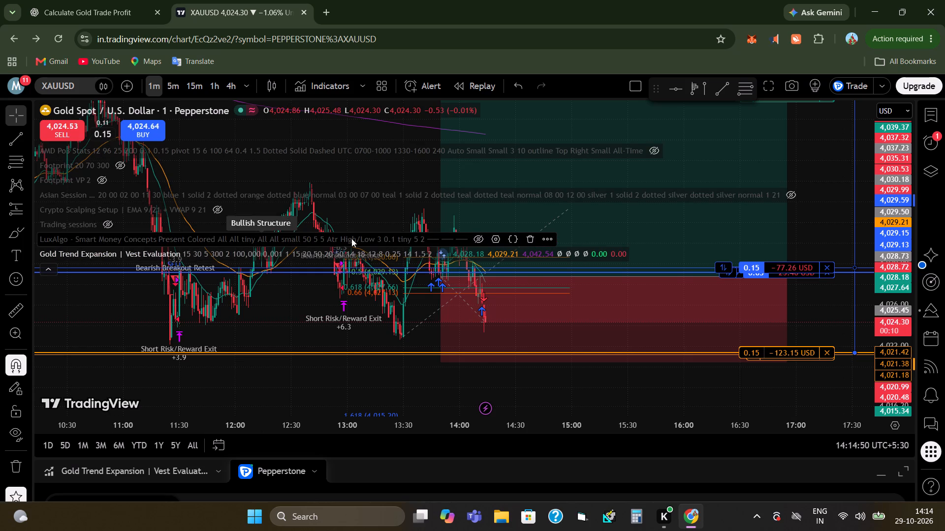
pyautogui.click(478, 238)
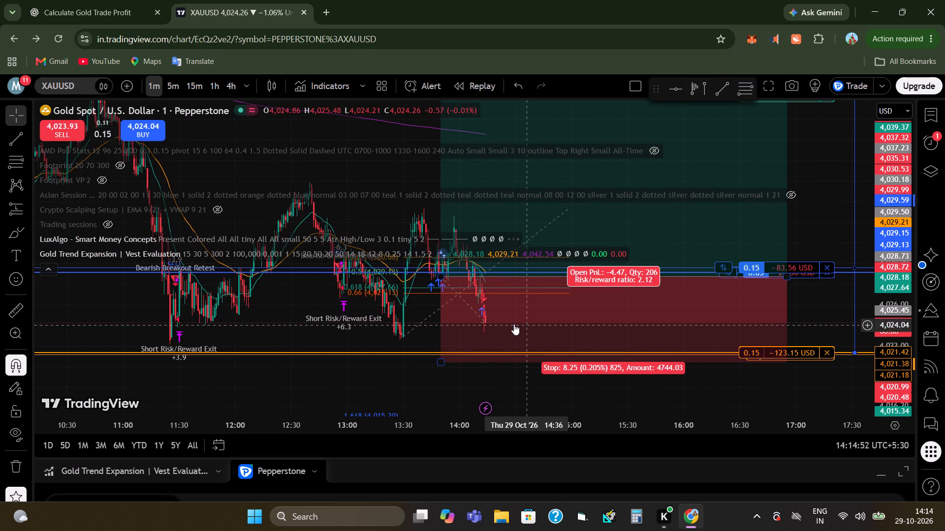
pyautogui.click(50, 271)
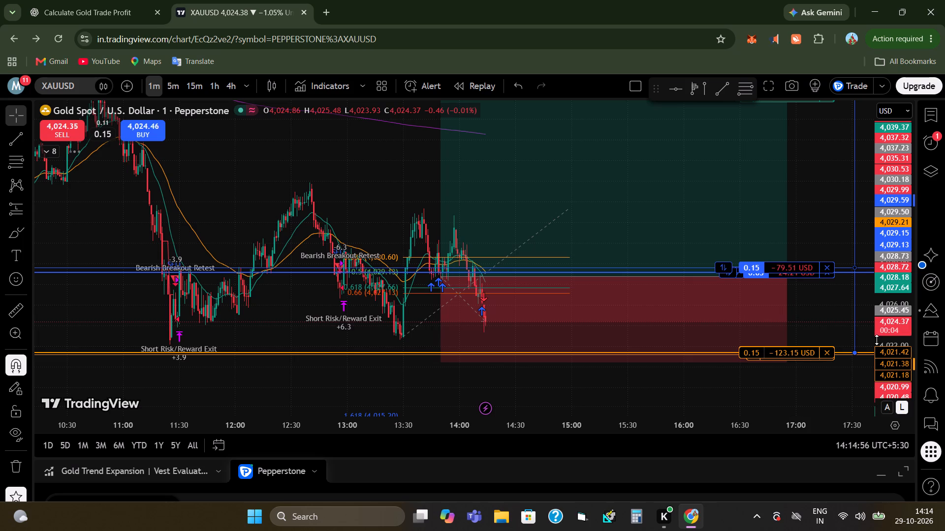
# Lower the long positions' stop losses to 4,020.43 for 0.05, 4,020.39 for 0.15 and 4,020.30 for 1, then dismiss the notifications.
pyautogui.moveTo(884, 345); pyautogui.dragTo(912, 291)
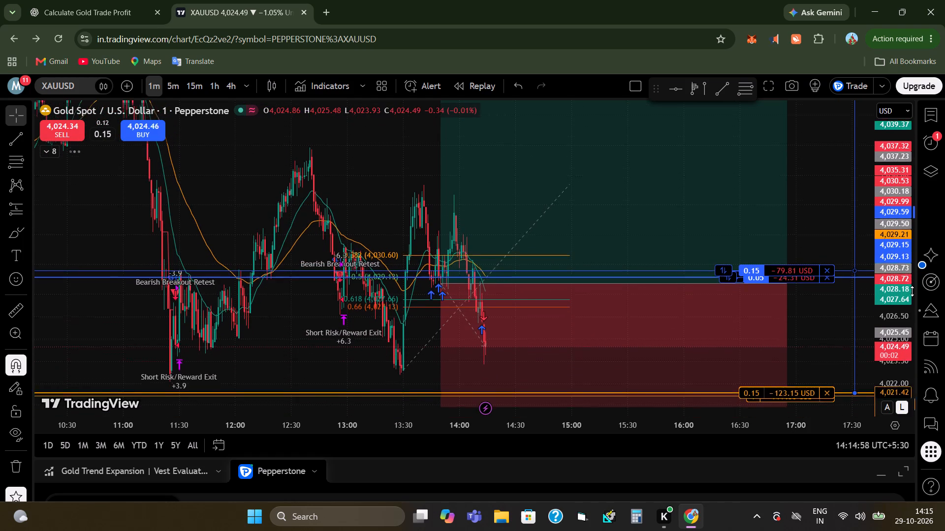
pyautogui.moveTo(912, 291); pyautogui.dragTo(912, 304)
pyautogui.moveTo(829, 198); pyautogui.dragTo(822, 201)
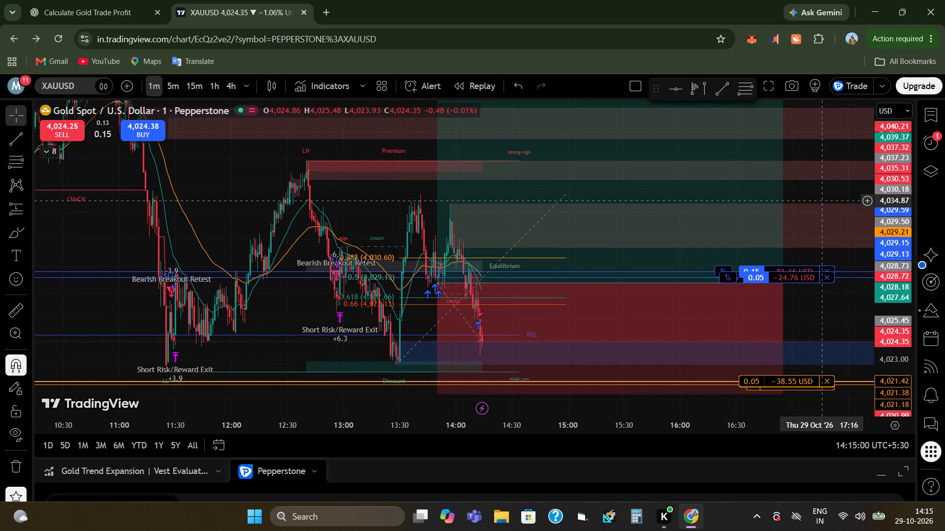
pyautogui.moveTo(822, 201); pyautogui.dragTo(699, 225)
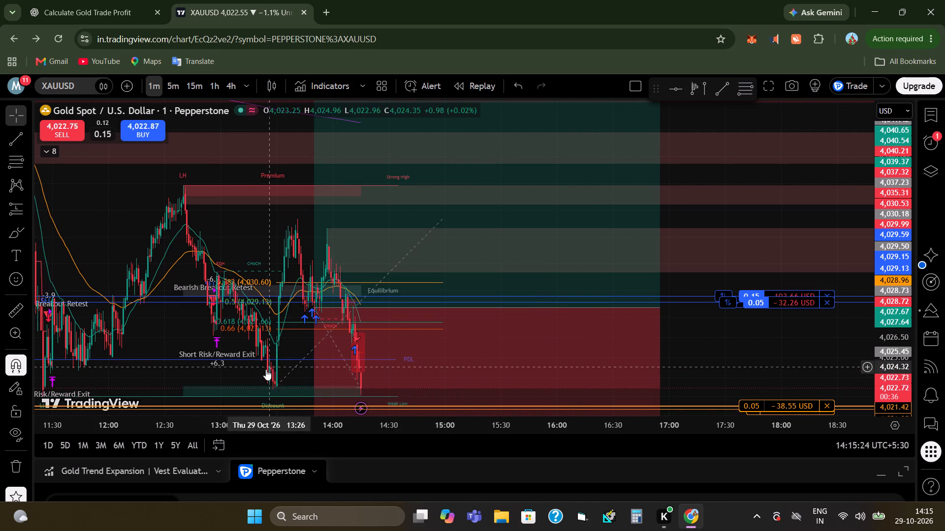
pyautogui.moveTo(801, 345); pyautogui.dragTo(797, 341)
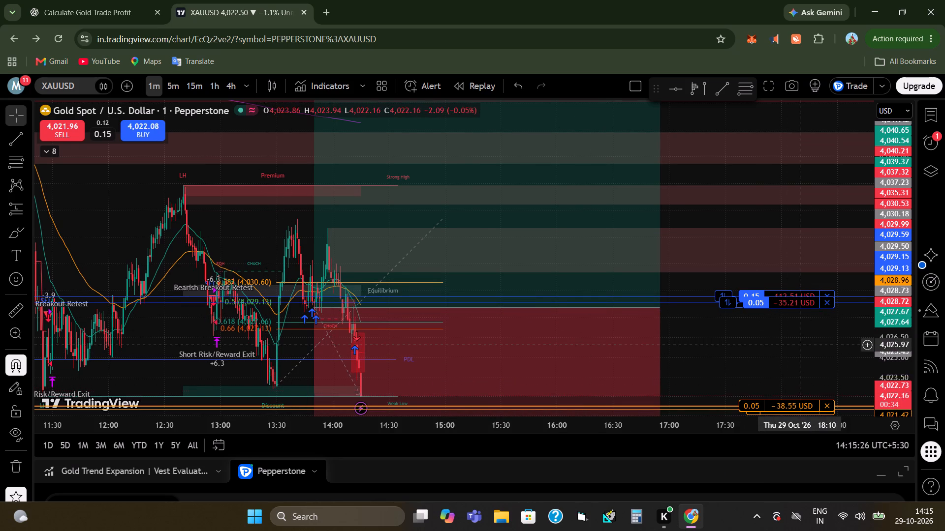
pyautogui.moveTo(797, 341); pyautogui.dragTo(811, 247)
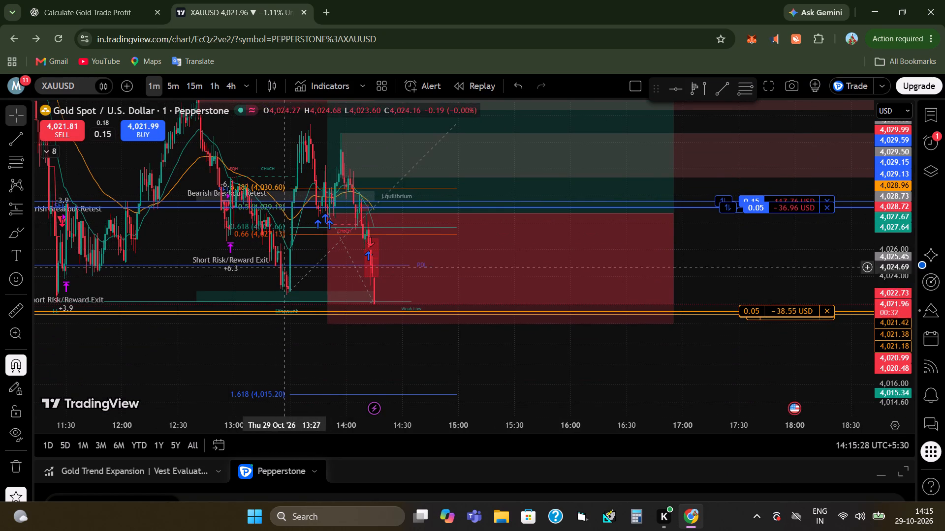
pyautogui.moveTo(341, 309); pyautogui.dragTo(346, 318)
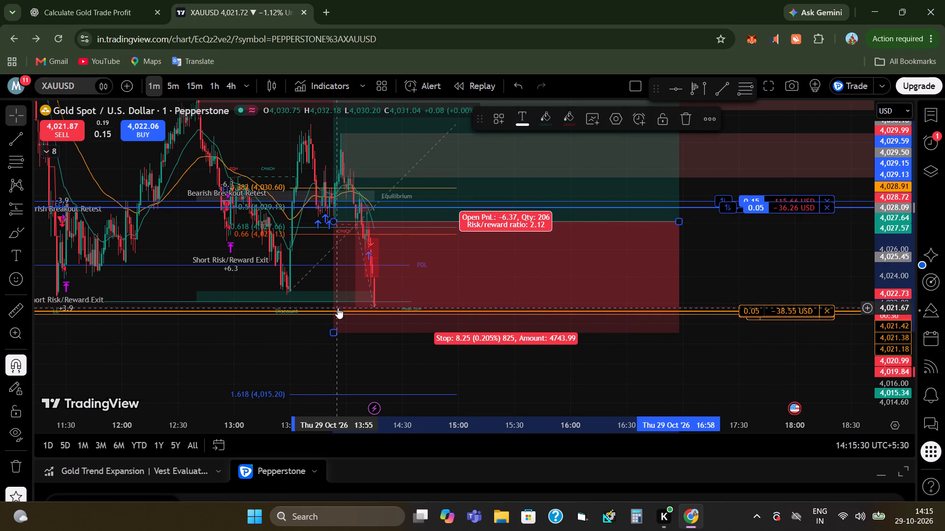
pyautogui.moveTo(344, 312); pyautogui.dragTo(350, 324)
pyautogui.moveTo(341, 314); pyautogui.dragTo(354, 326)
pyautogui.moveTo(339, 312); pyautogui.dragTo(366, 325)
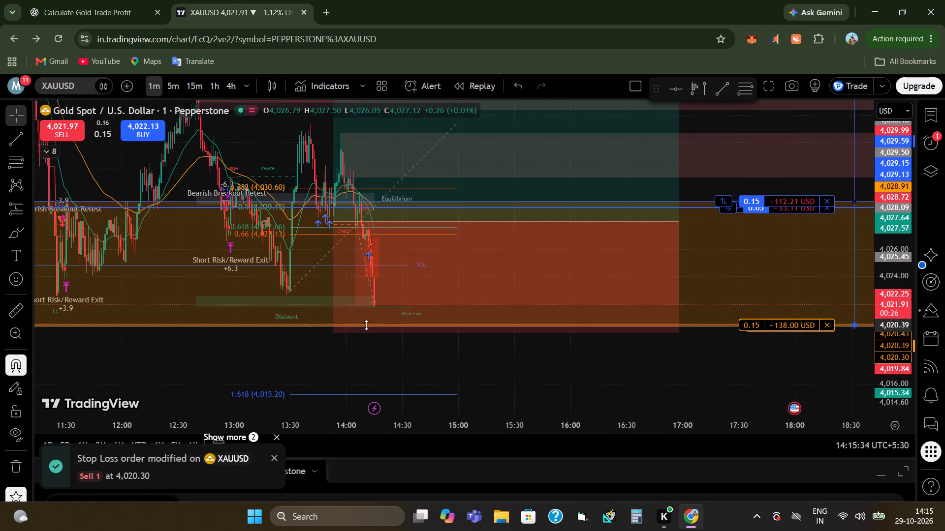
pyautogui.moveTo(366, 325); pyautogui.dragTo(366, 325)
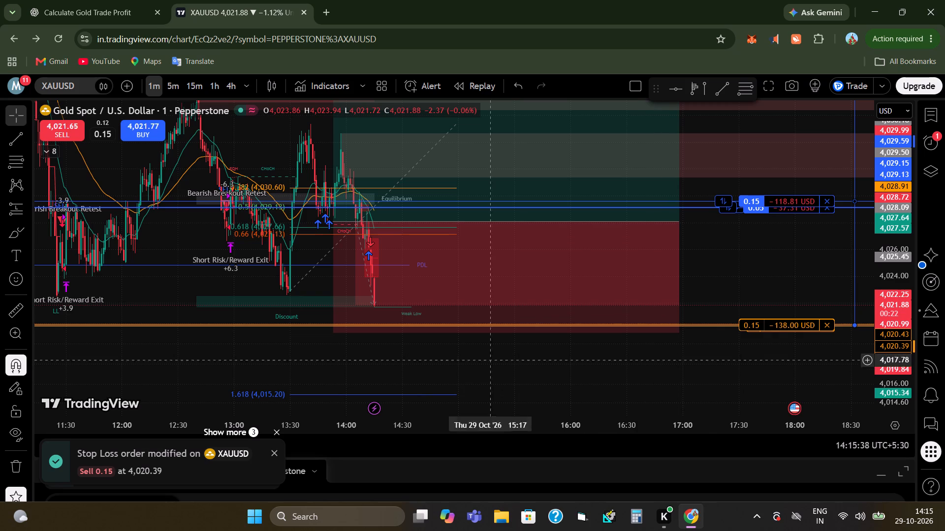
pyautogui.click(278, 434)
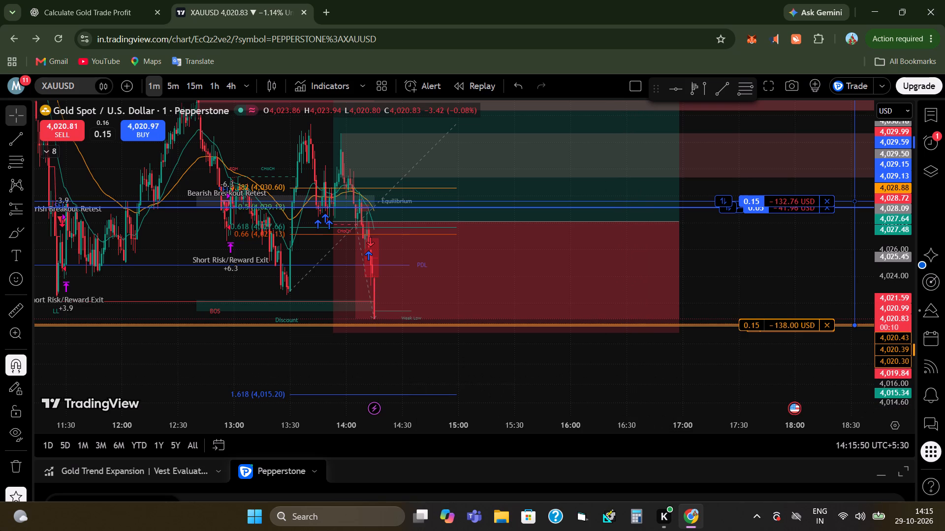
# Examine the latest one-minute candles around the stop-loss levels and the Smart Money Concepts zones.
pyautogui.scroll(2, 391, 359)
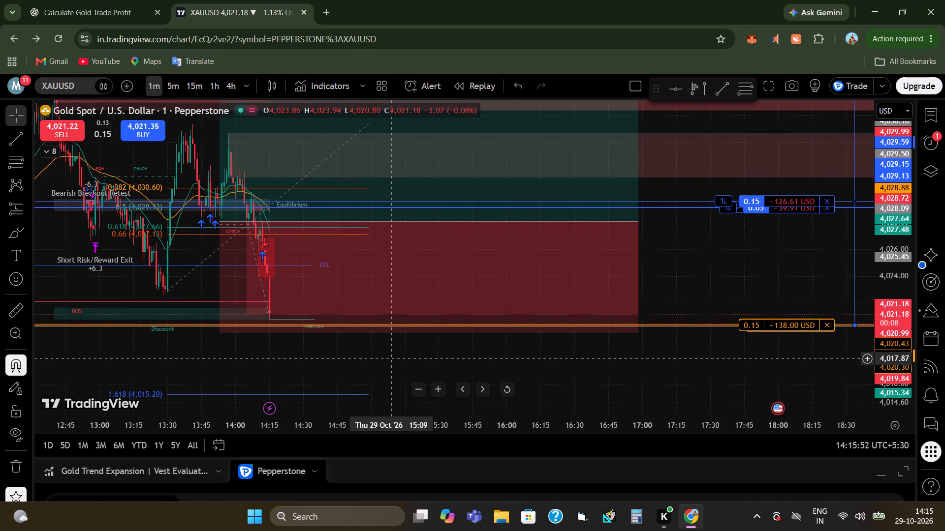
pyautogui.moveTo(391, 358); pyautogui.dragTo(517, 366)
pyautogui.scroll(4, 496, 357)
pyautogui.moveTo(442, 372); pyautogui.dragTo(443, 372)
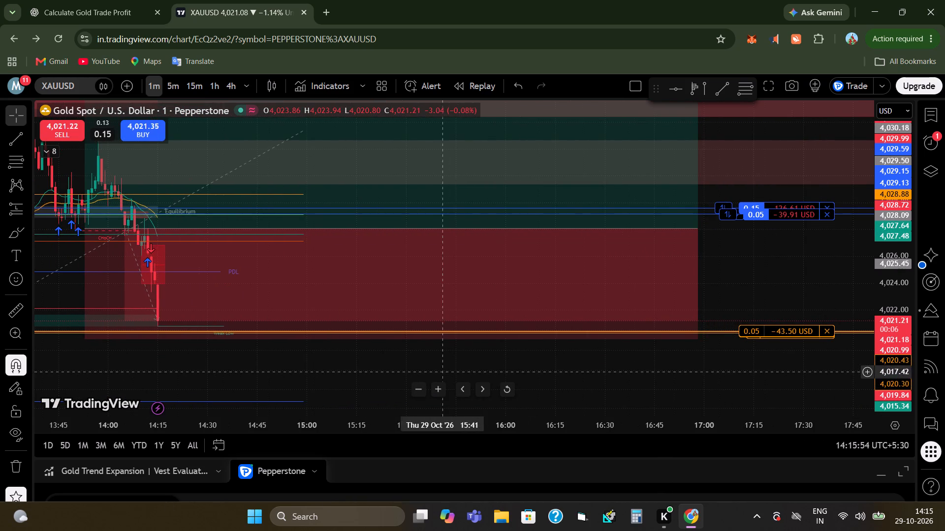
pyautogui.moveTo(443, 372); pyautogui.dragTo(627, 383)
pyautogui.scroll(2, 540, 362)
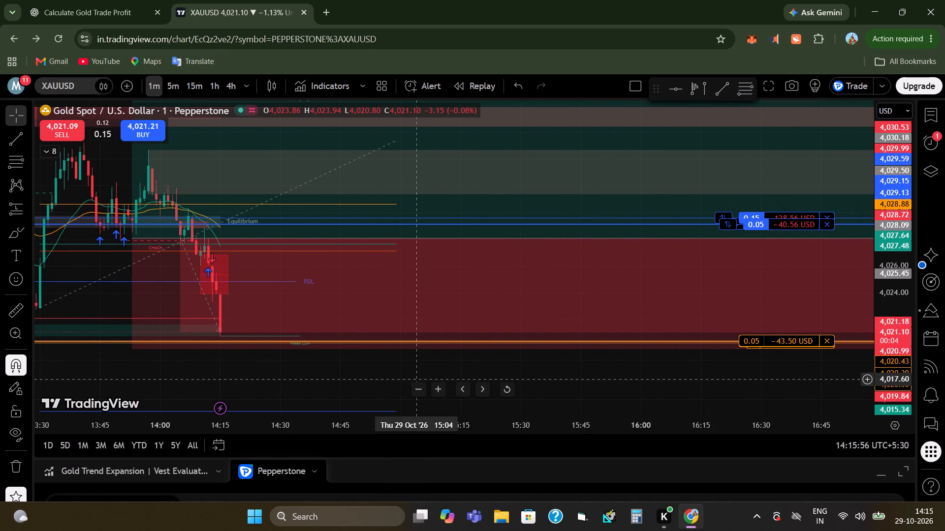
pyautogui.moveTo(414, 375); pyautogui.dragTo(805, 395)
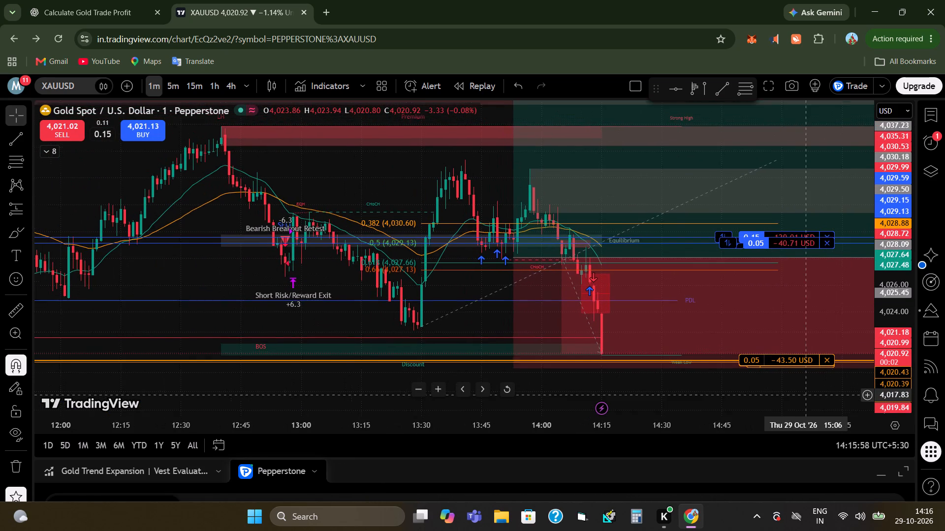
pyautogui.moveTo(805, 395); pyautogui.dragTo(763, 401)
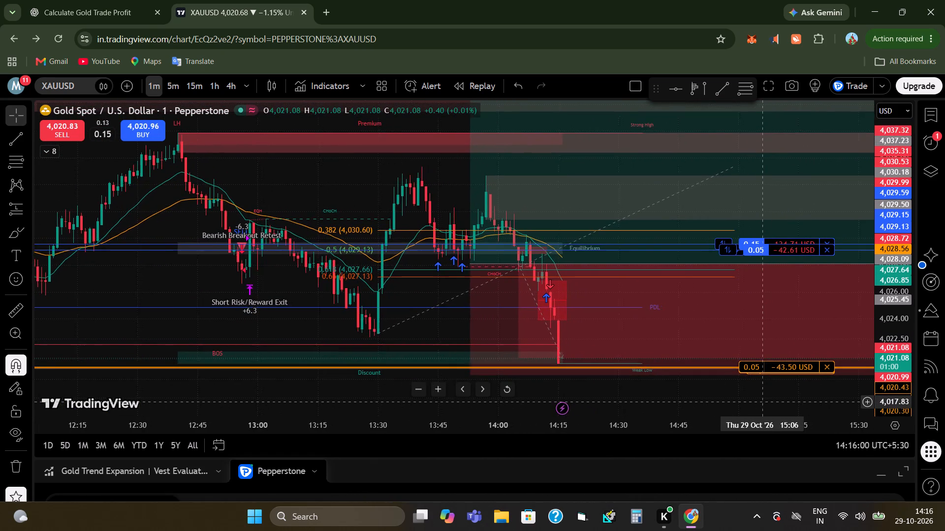
pyautogui.moveTo(763, 401); pyautogui.dragTo(750, 396)
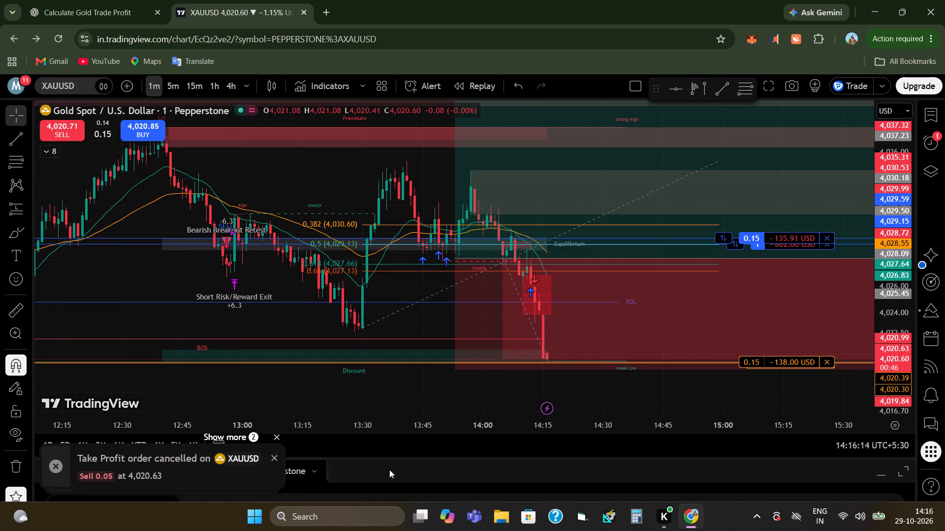
# Dismiss all the order notifications.
pyautogui.click(274, 456)
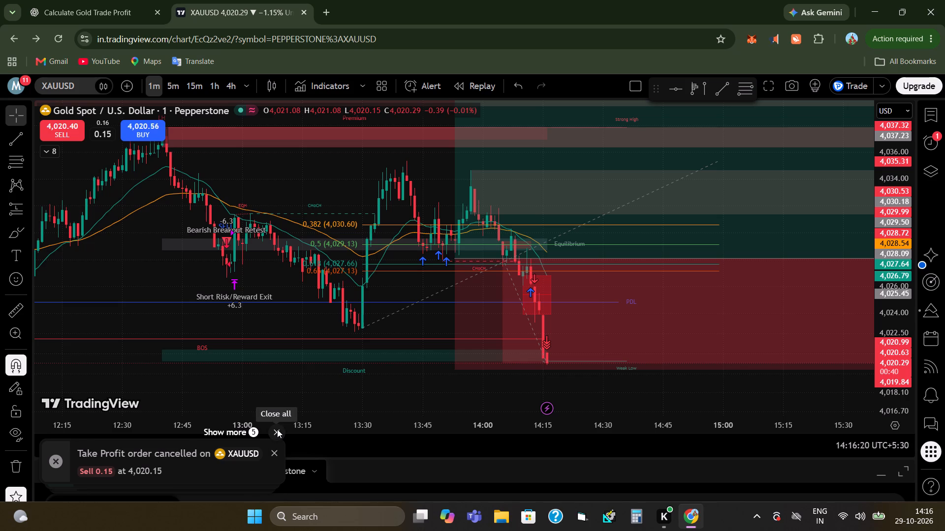
pyautogui.click(277, 429)
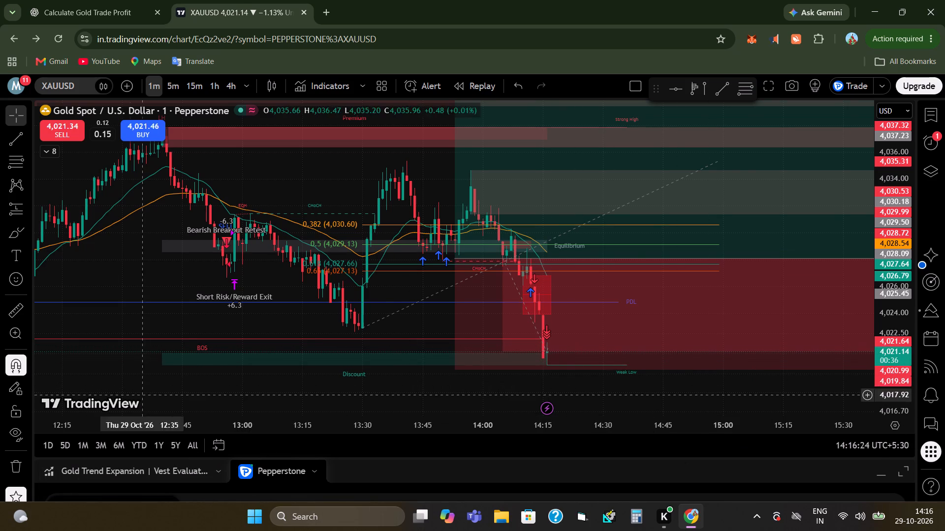
# Buy 0.15 XAUUSD at the market price.
pyautogui.click(143, 139)
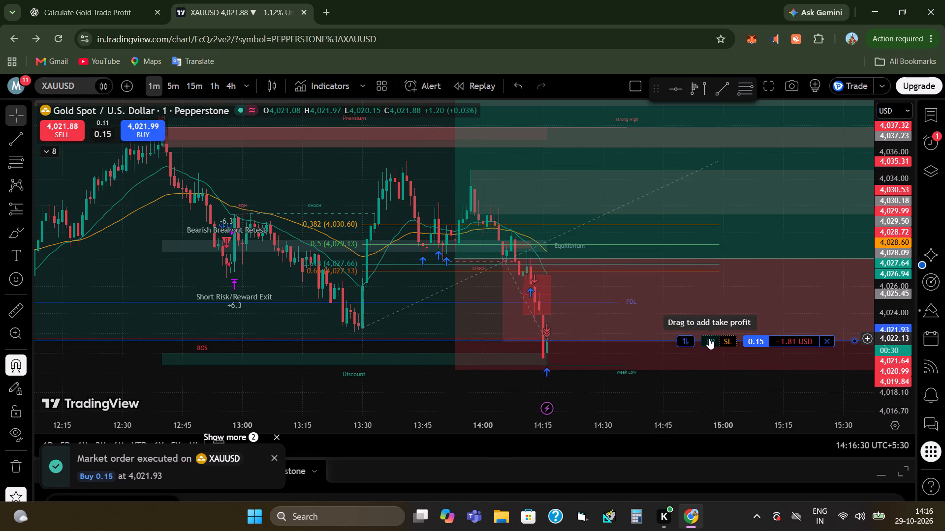
# Add a take profit at 4,044.89 to the new 0.15 XAUUSD long position.
pyautogui.moveTo(897, 160); pyautogui.dragTo(883, 352)
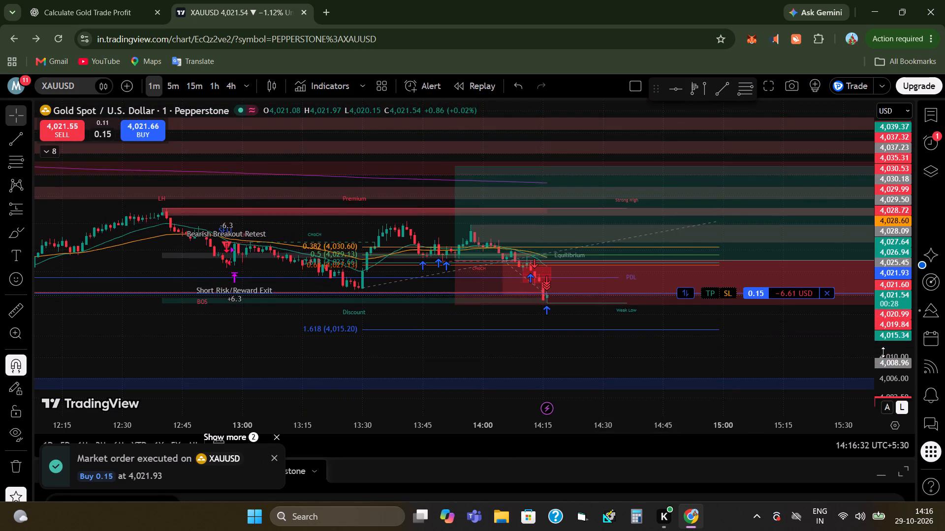
pyautogui.moveTo(883, 352); pyautogui.dragTo(880, 407)
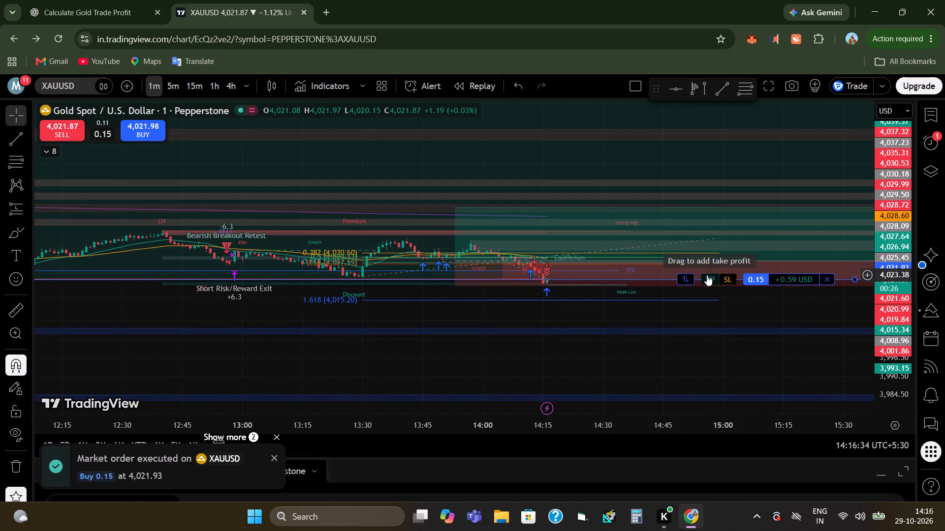
pyautogui.moveTo(707, 275); pyautogui.dragTo(679, 209)
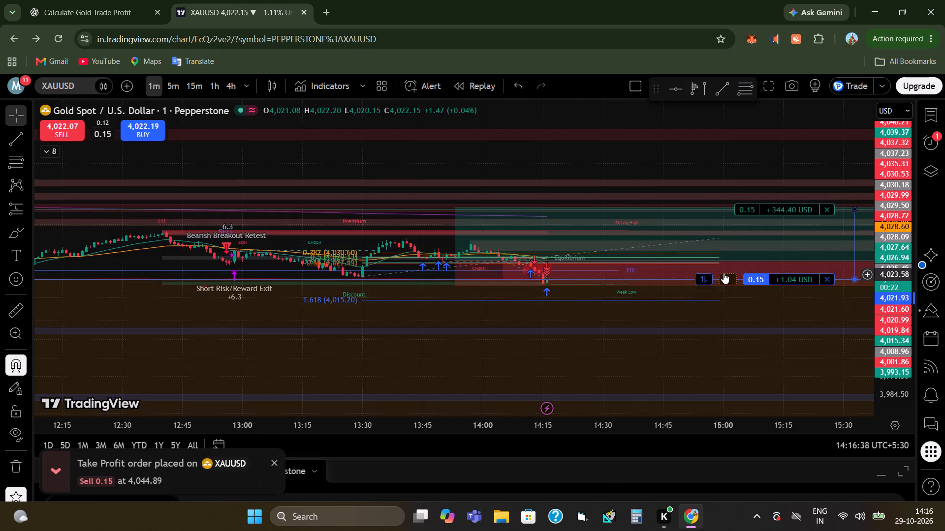
# Add a stop loss at 4,012.97 to the 0.15 XAUUSD long position.
pyautogui.moveTo(727, 275); pyautogui.dragTo(723, 302)
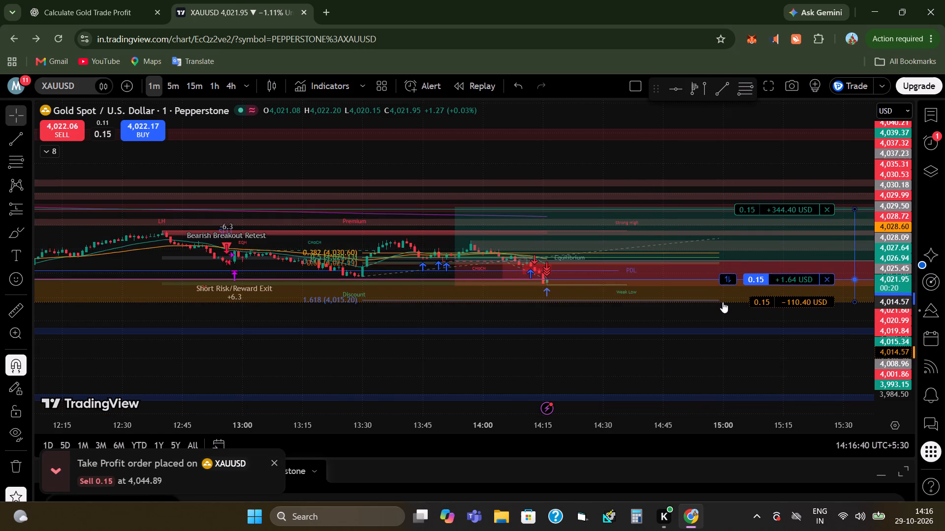
pyautogui.moveTo(723, 302); pyautogui.dragTo(718, 300)
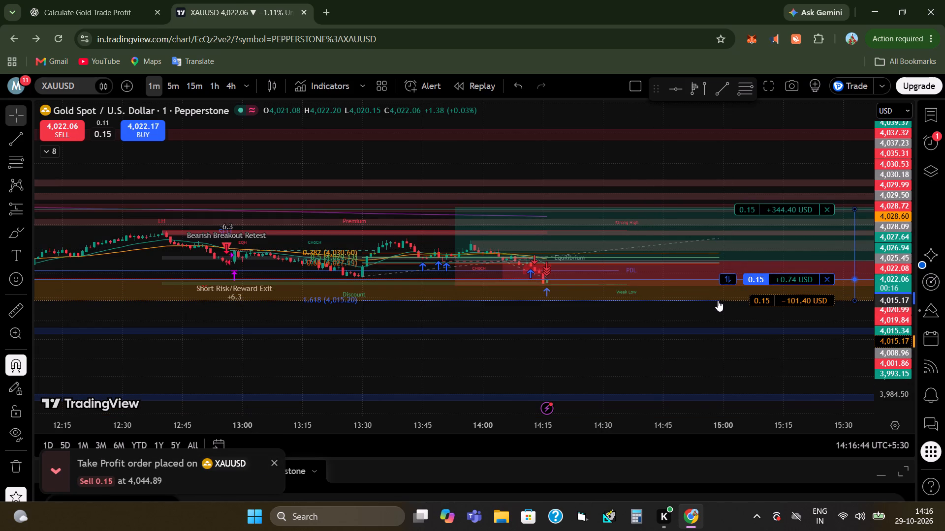
pyautogui.moveTo(718, 300); pyautogui.dragTo(713, 307)
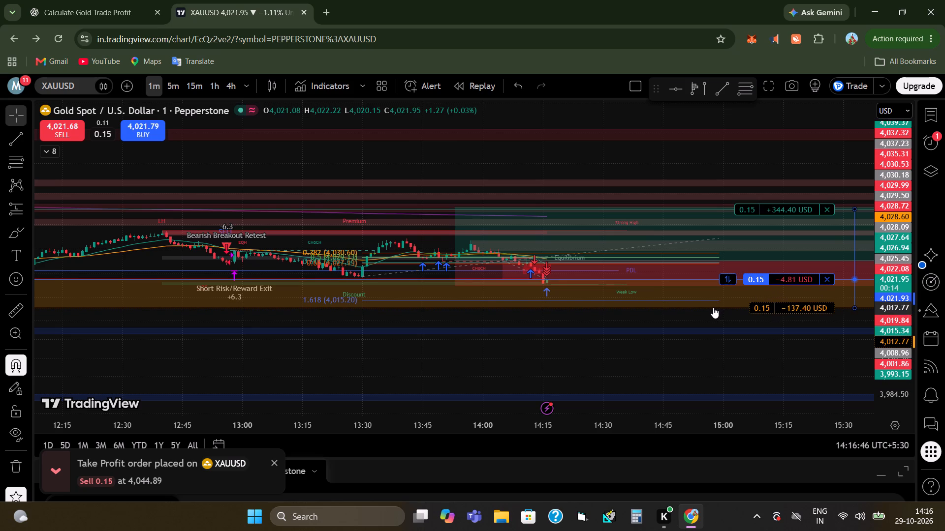
pyautogui.moveTo(713, 307); pyautogui.dragTo(712, 307)
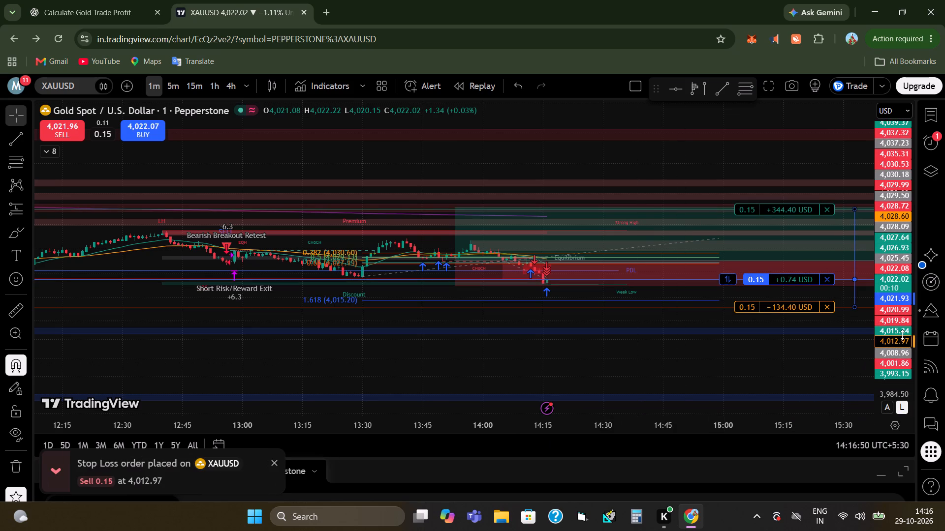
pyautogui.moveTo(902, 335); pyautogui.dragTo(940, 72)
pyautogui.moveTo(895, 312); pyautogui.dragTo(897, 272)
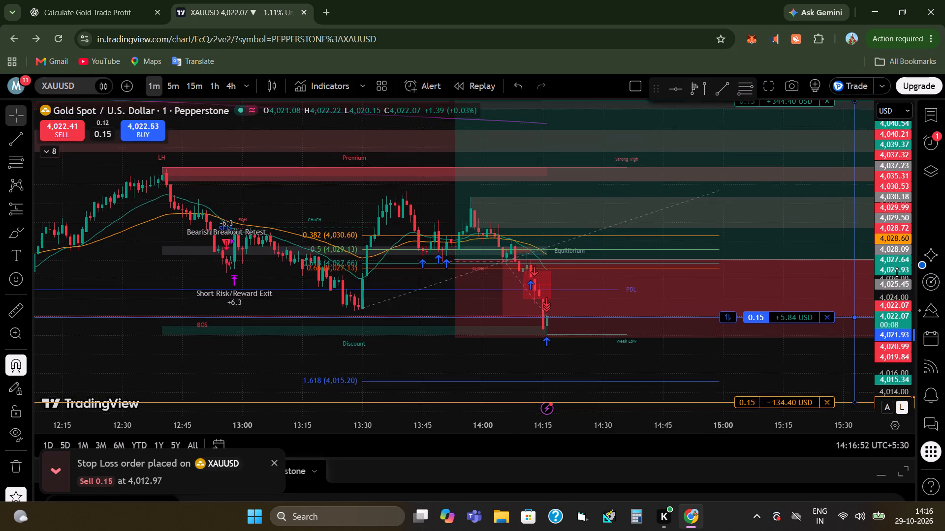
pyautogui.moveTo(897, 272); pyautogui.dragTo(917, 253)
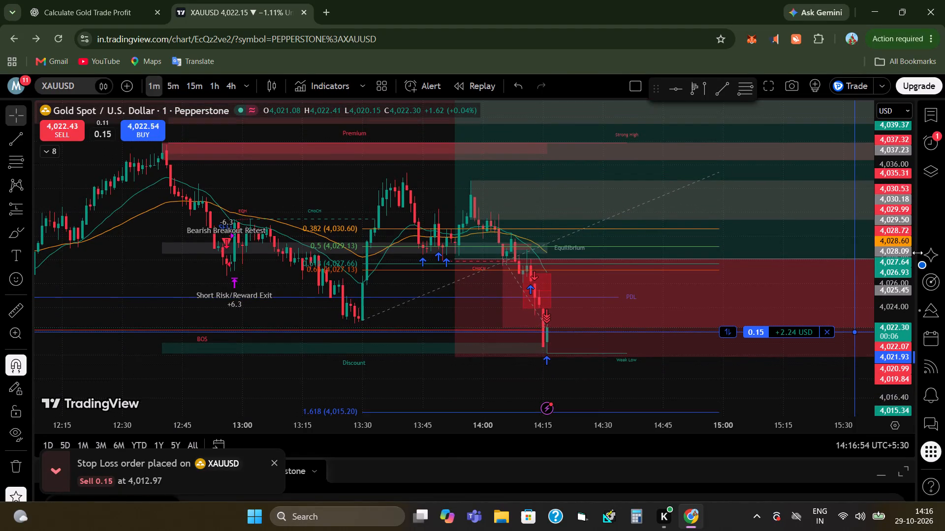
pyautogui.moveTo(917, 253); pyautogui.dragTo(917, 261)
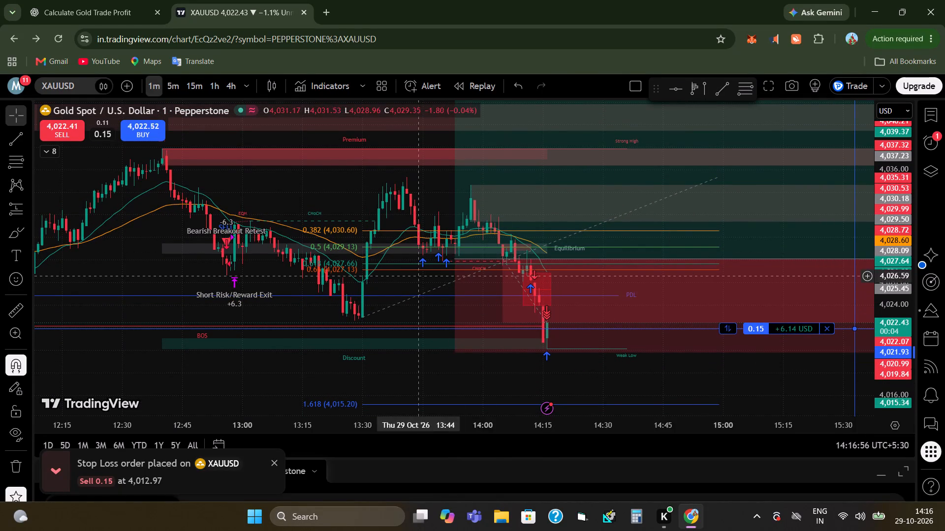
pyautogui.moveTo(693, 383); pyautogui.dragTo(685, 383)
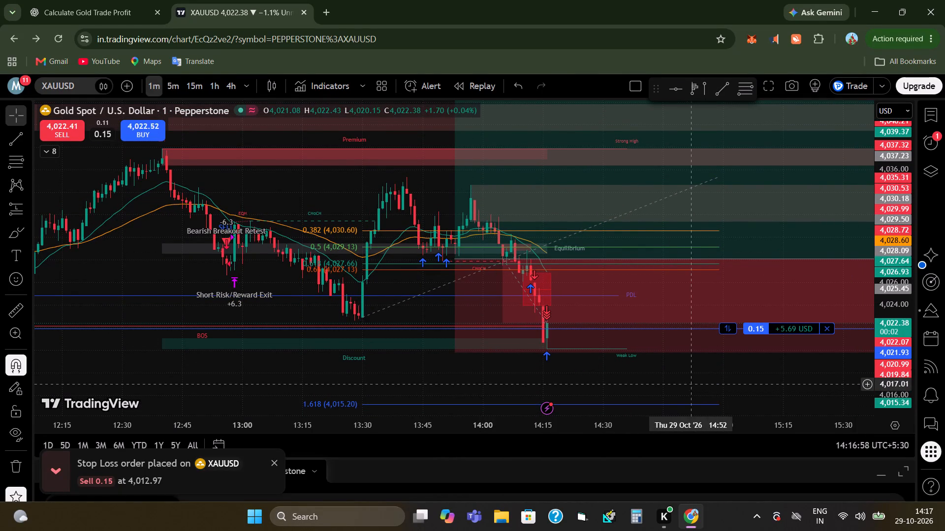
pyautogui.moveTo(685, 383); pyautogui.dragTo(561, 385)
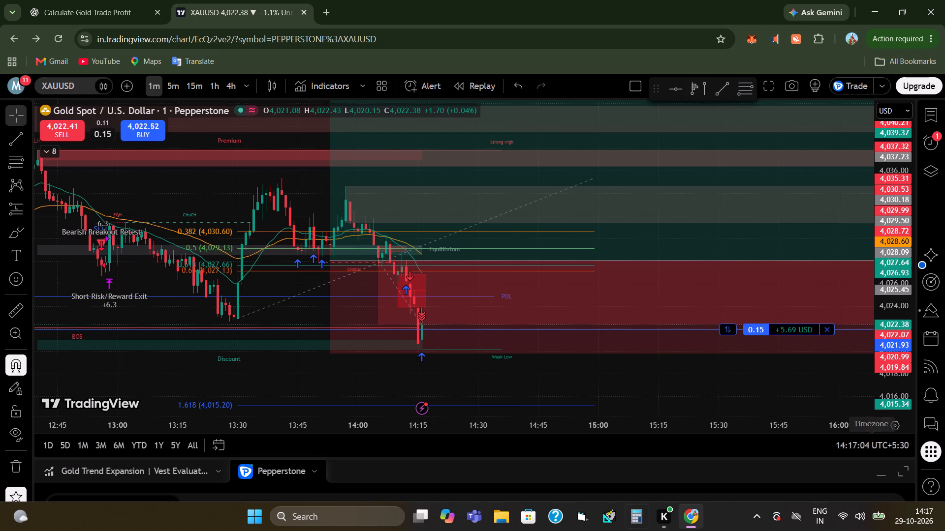
# Review the Pepperstone account's open position, its order list with the profit columns, and the account summary, and return to the chart.
pyautogui.click(276, 470)
pyautogui.click(279, 495)
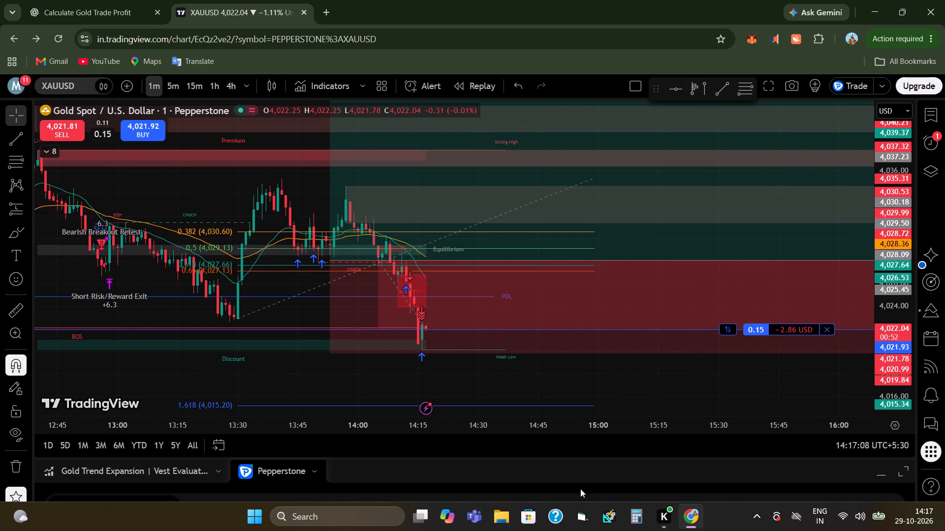
pyautogui.click(906, 478)
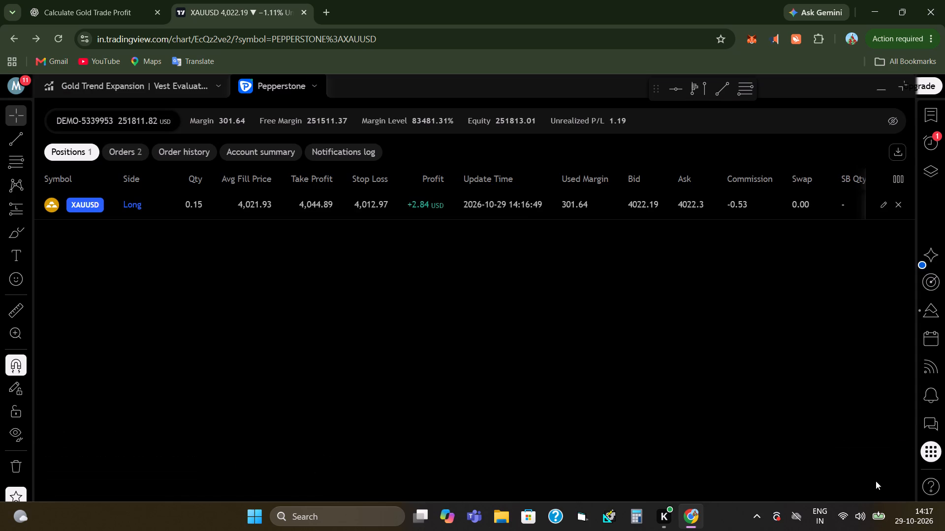
pyautogui.click(140, 150)
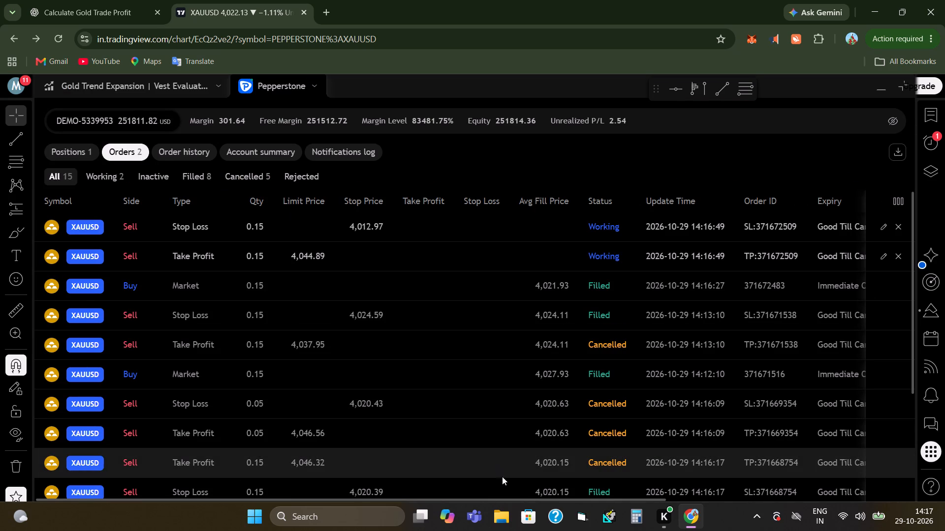
pyautogui.moveTo(518, 501); pyautogui.dragTo(546, 502)
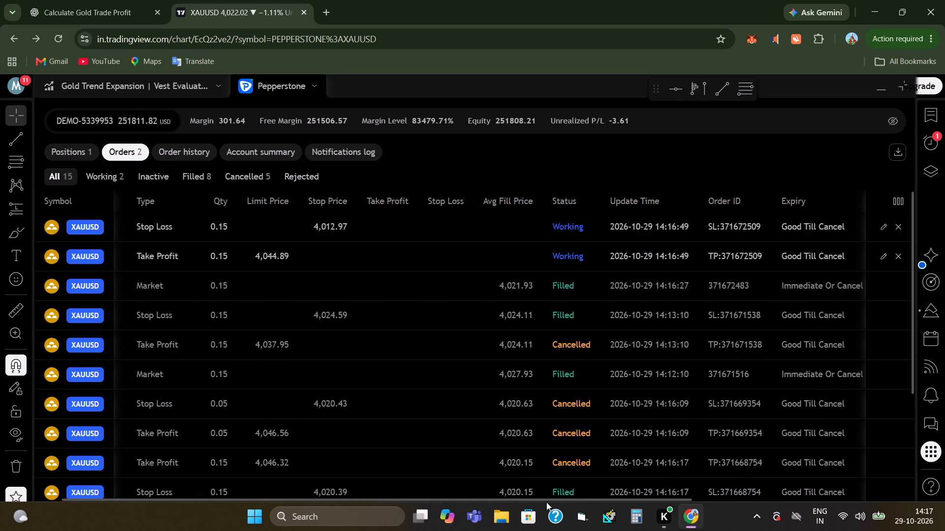
pyautogui.moveTo(546, 502); pyautogui.dragTo(549, 502)
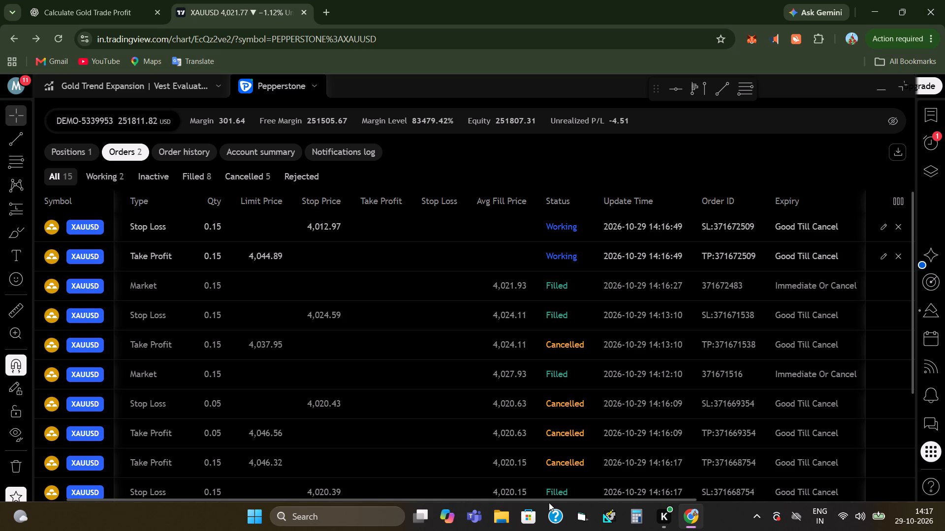
pyautogui.moveTo(549, 502); pyautogui.dragTo(937, 505)
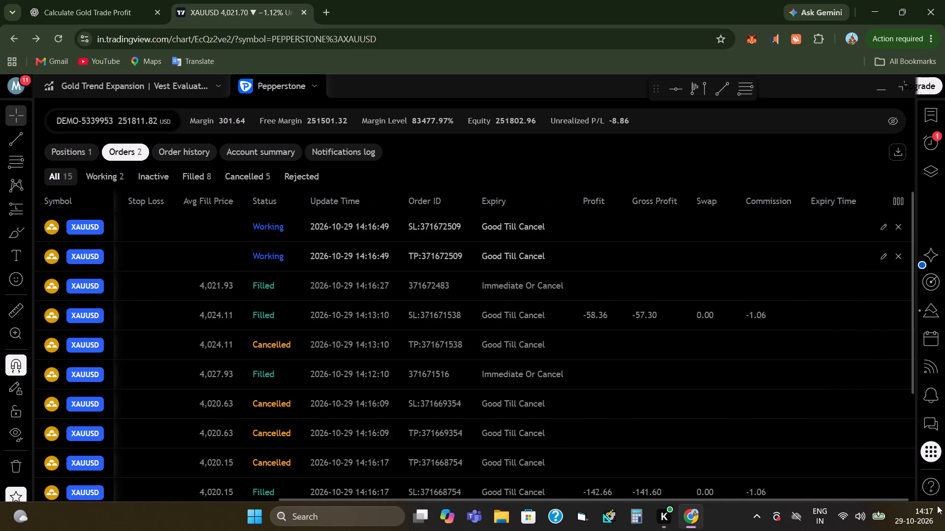
pyautogui.moveTo(937, 505); pyautogui.dragTo(692, 507)
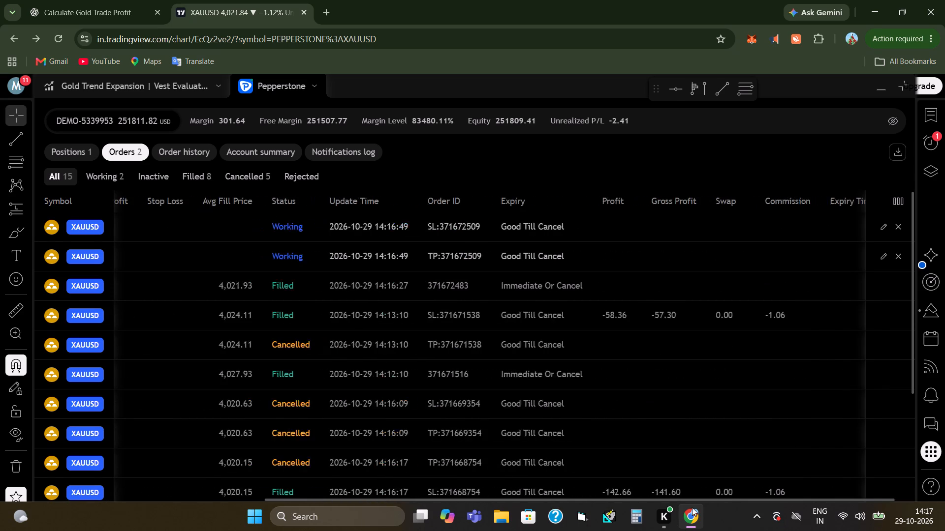
pyautogui.moveTo(692, 507); pyautogui.dragTo(599, 491)
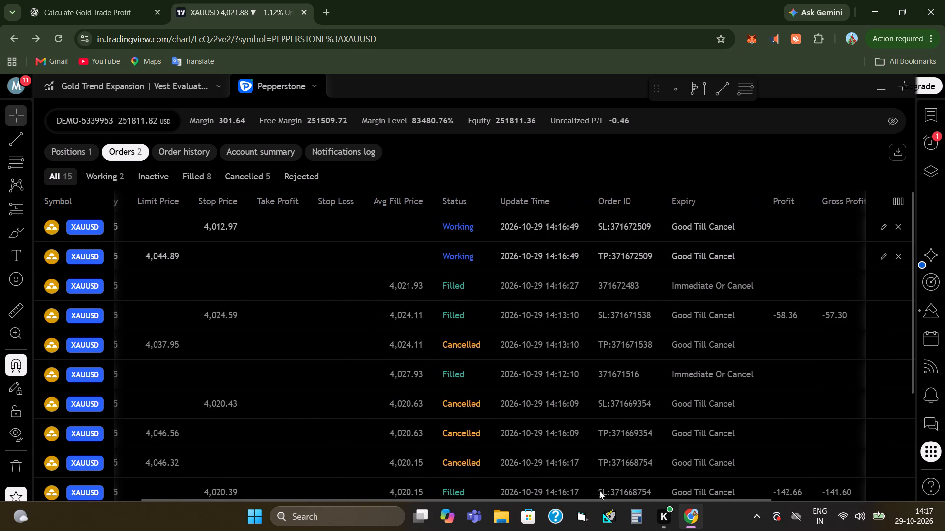
pyautogui.moveTo(599, 491); pyautogui.dragTo(532, 454)
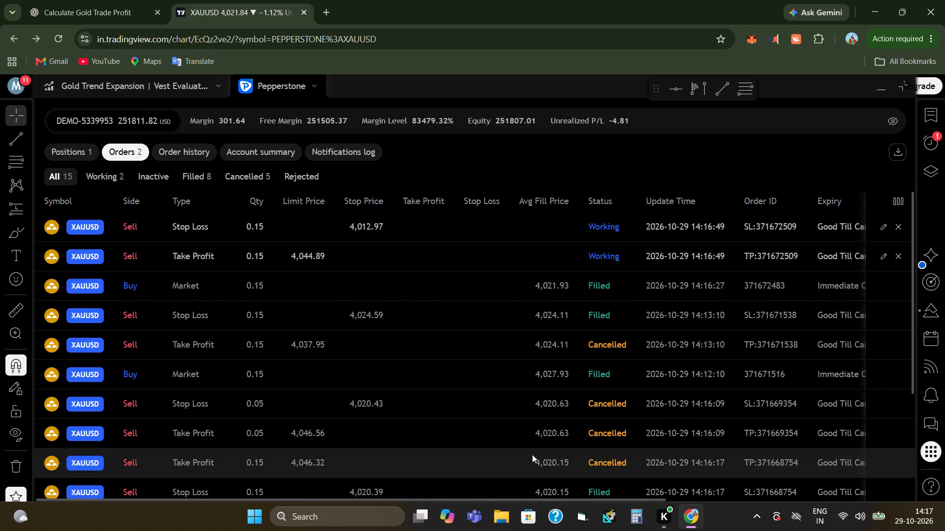
pyautogui.moveTo(532, 454); pyautogui.dragTo(692, 468)
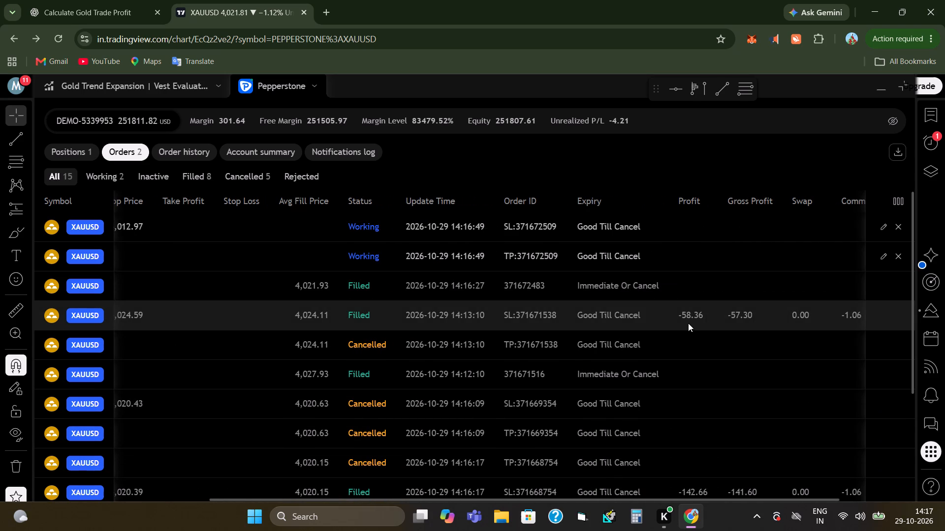
pyautogui.scroll(-2, 688, 323)
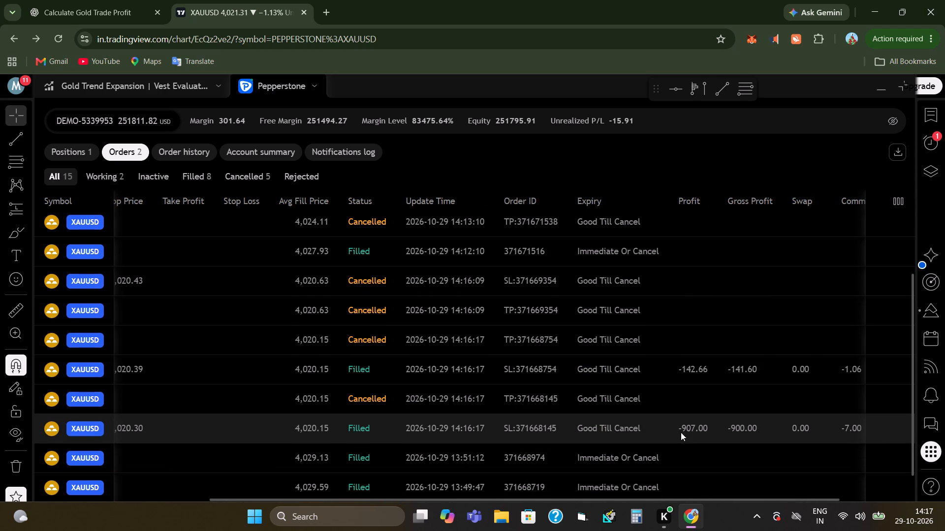
pyautogui.scroll(-1, 702, 402)
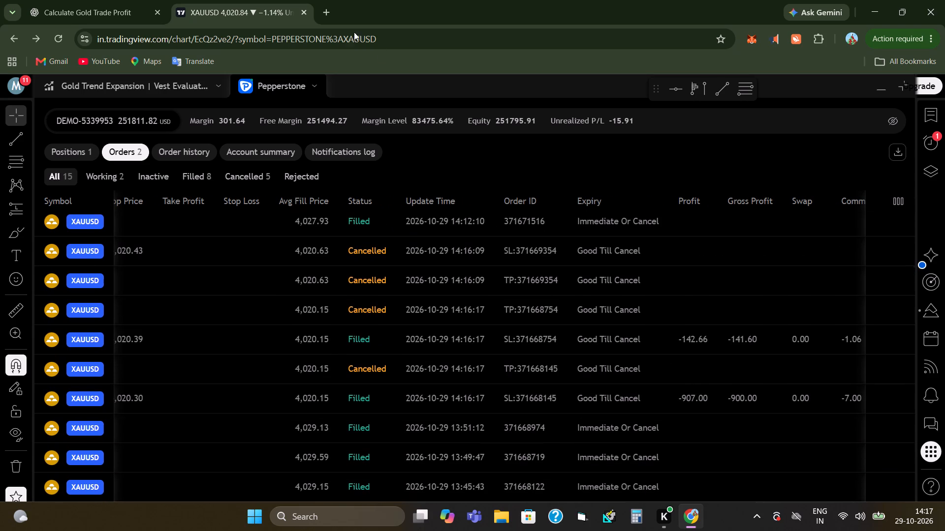
pyautogui.click(277, 150)
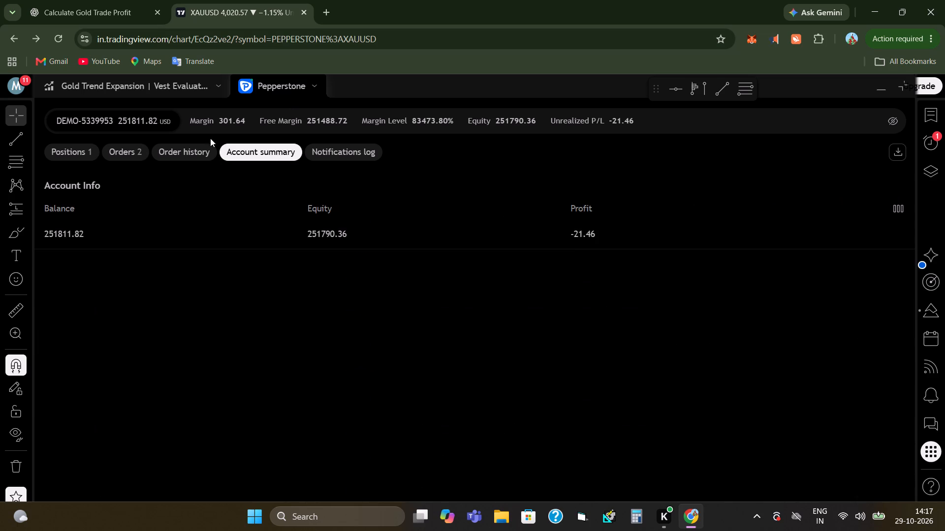
pyautogui.click(89, 151)
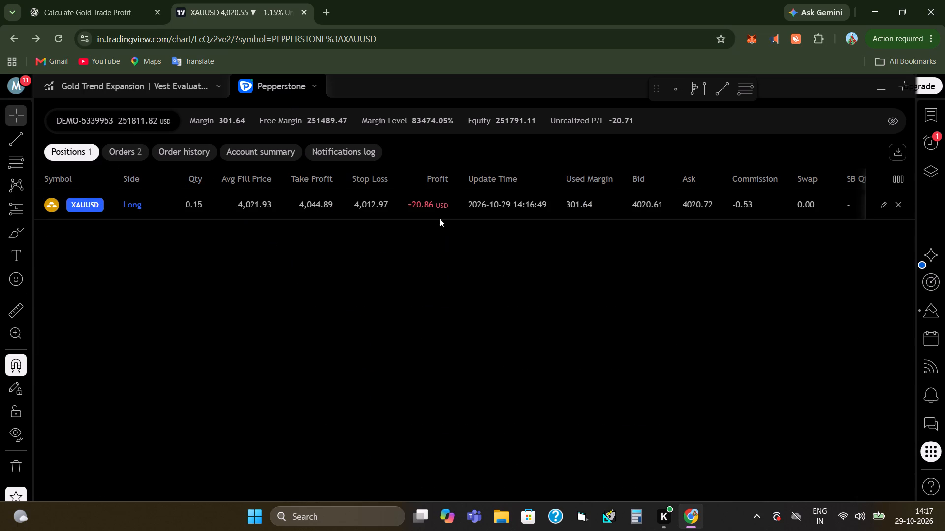
pyautogui.click(901, 95)
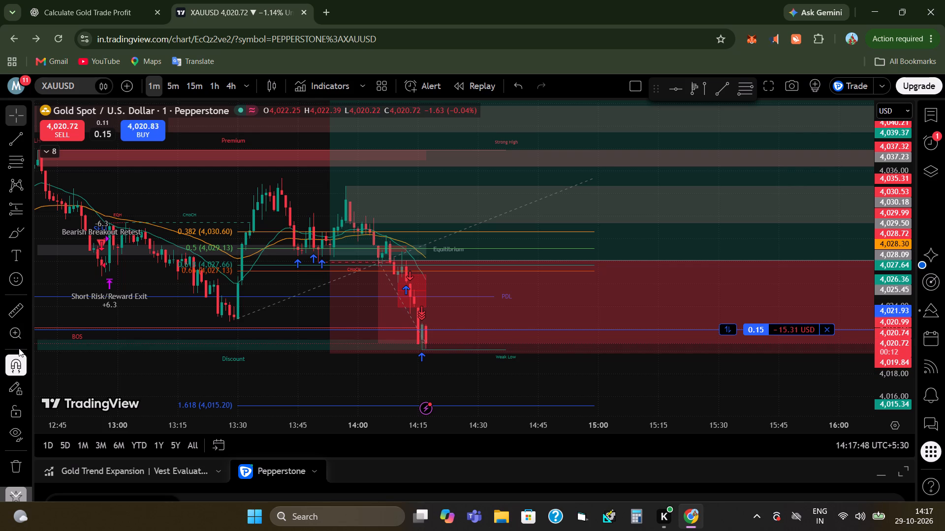
# Match the long position drawing to the open trade: start at 14:16, entry about 4,022.37, target on the take profit line, stop about 4,013.20.
pyautogui.moveTo(555, 295); pyautogui.dragTo(647, 359)
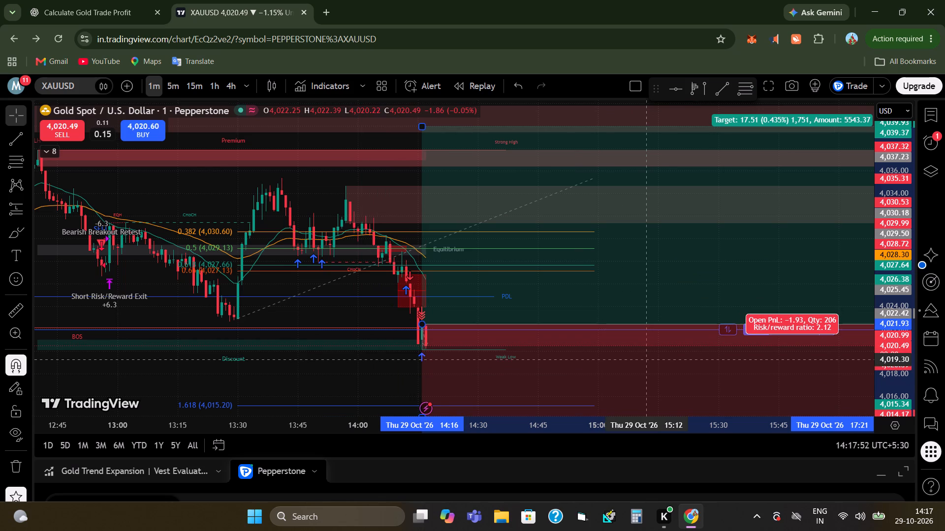
pyautogui.moveTo(647, 359); pyautogui.dragTo(646, 360)
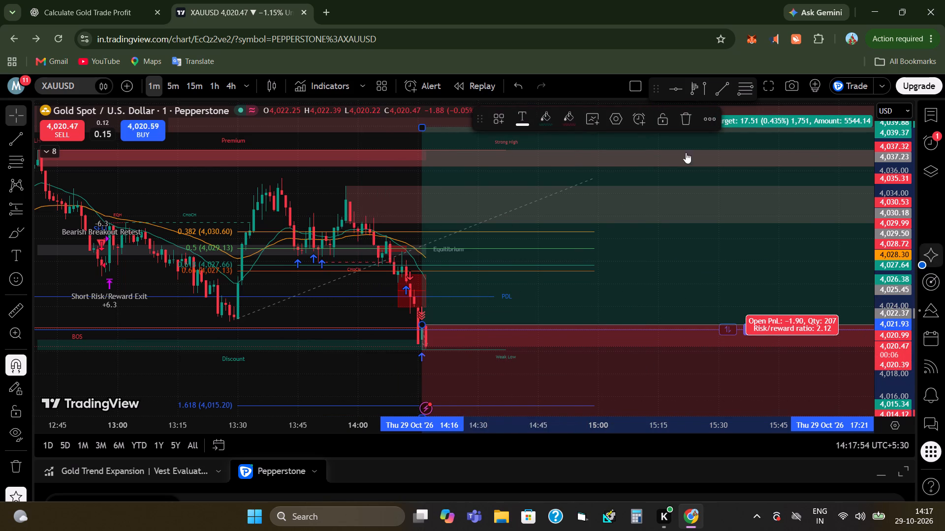
pyautogui.moveTo(899, 189); pyautogui.dragTo(926, 354)
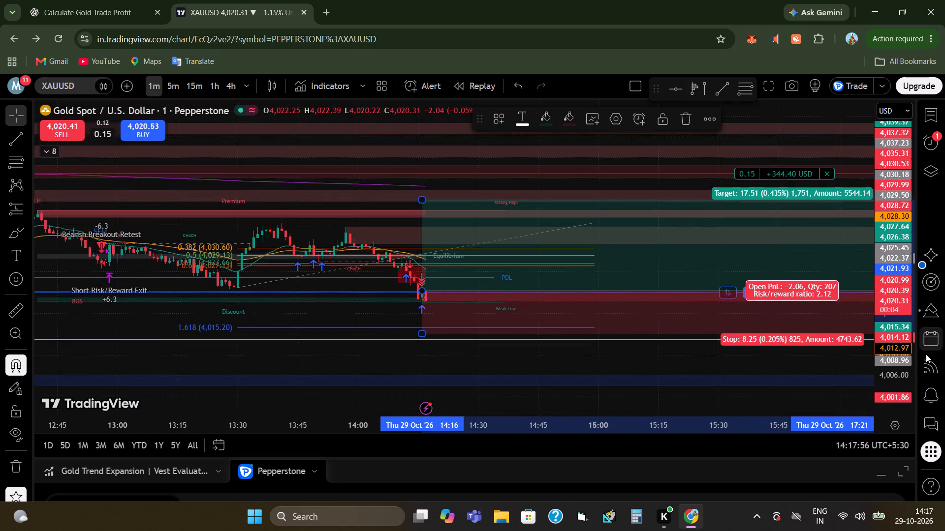
pyautogui.moveTo(926, 354); pyautogui.dragTo(926, 359)
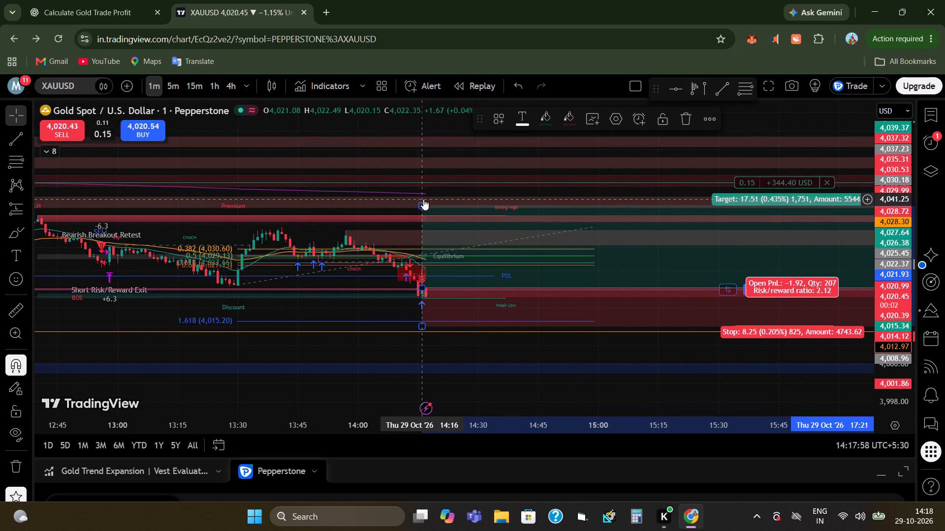
pyautogui.moveTo(424, 206); pyautogui.dragTo(413, 179)
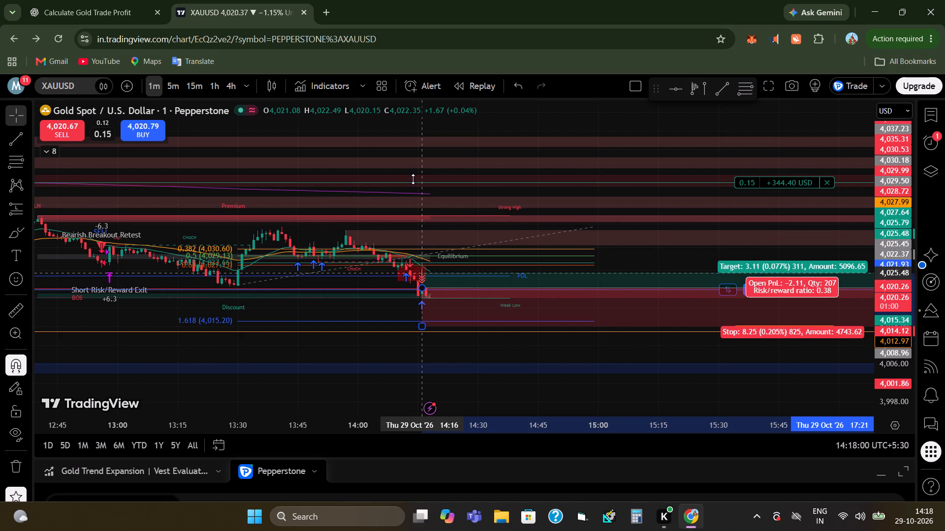
pyautogui.moveTo(413, 179); pyautogui.dragTo(414, 178)
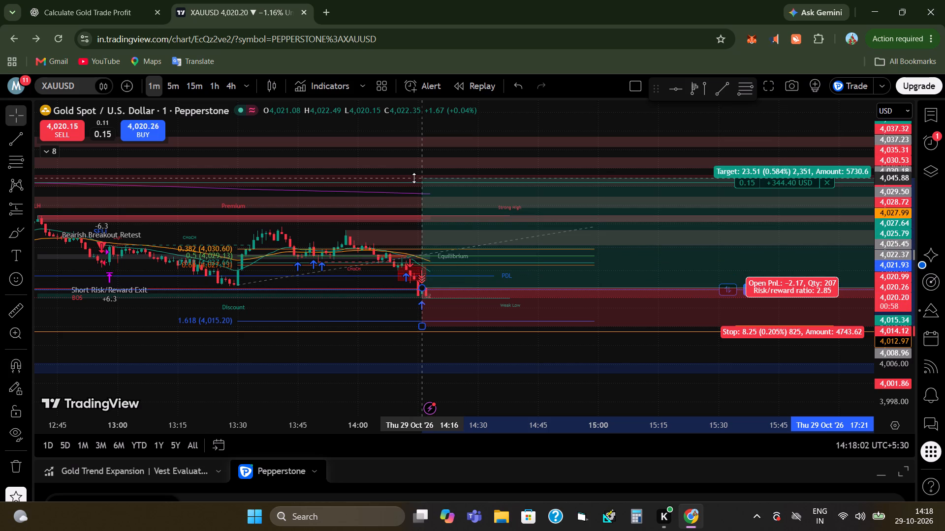
pyautogui.moveTo(414, 178); pyautogui.dragTo(440, 182)
pyautogui.moveTo(422, 328); pyautogui.dragTo(434, 330)
pyautogui.click(502, 352)
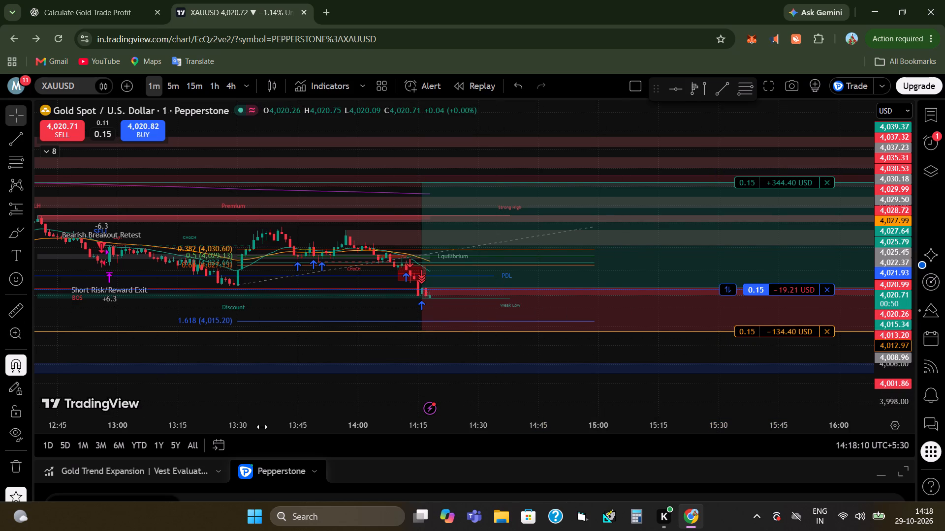
# Examine the Gold Trend Expansion strategy's bearish breakout retest entries and short exits across the wider one-minute chart.
pyautogui.moveTo(261, 427); pyautogui.dragTo(608, 423)
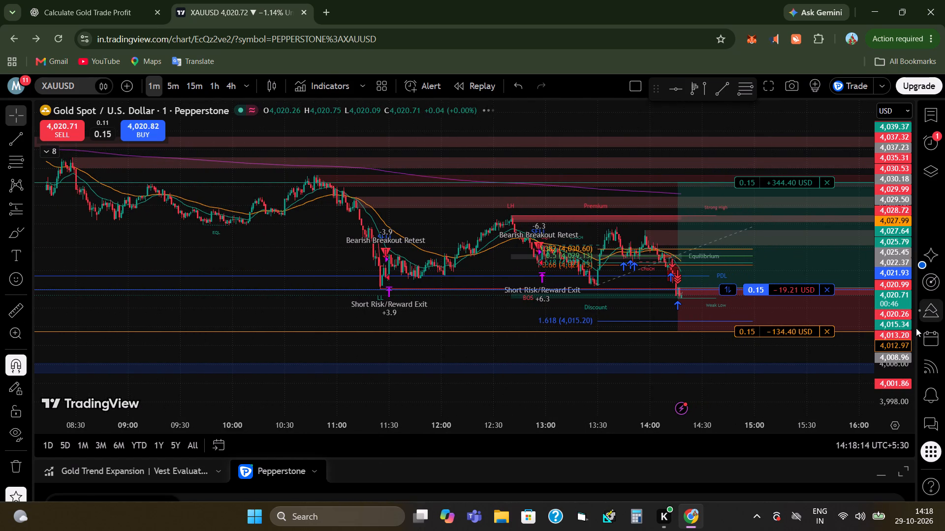
pyautogui.moveTo(896, 317); pyautogui.dragTo(889, 237)
pyautogui.moveTo(327, 238); pyautogui.dragTo(234, 257)
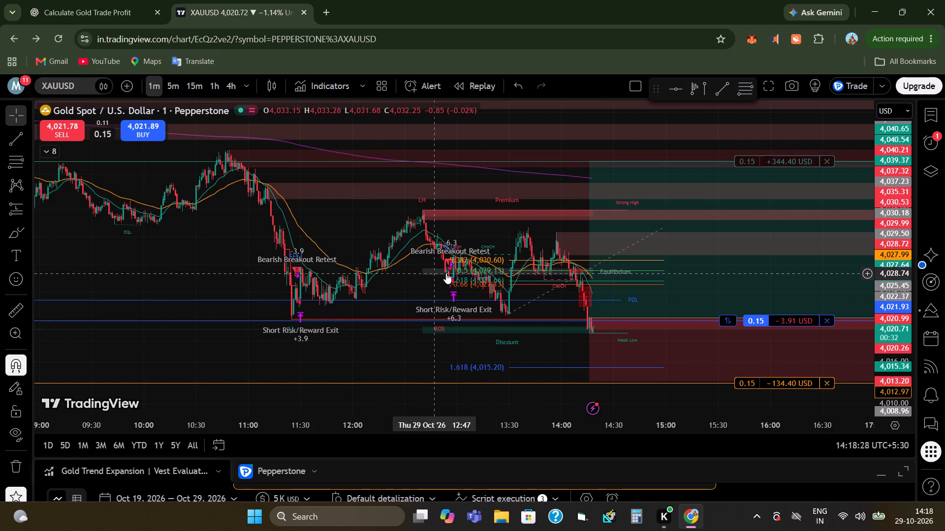
pyautogui.click(456, 310)
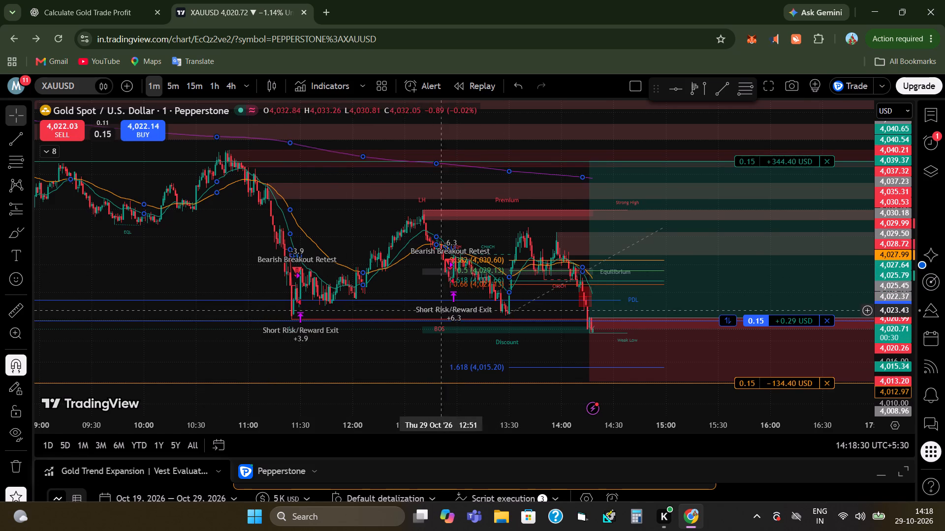
pyautogui.click(351, 354)
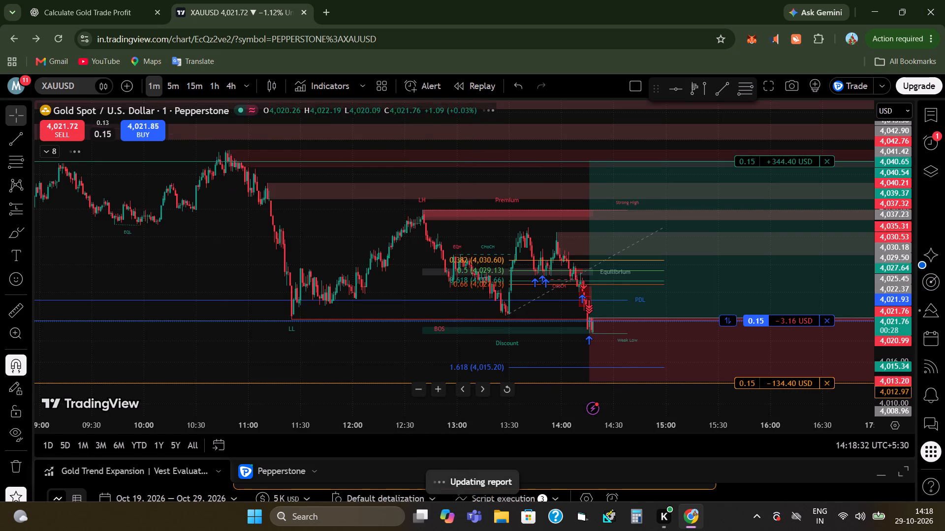
# Examine the strategy's Bearish Breakout Retest trades and the recent price action around the open 0.15 long position on the one-minute chart.
pyautogui.moveTo(444, 425); pyautogui.dragTo(424, 426)
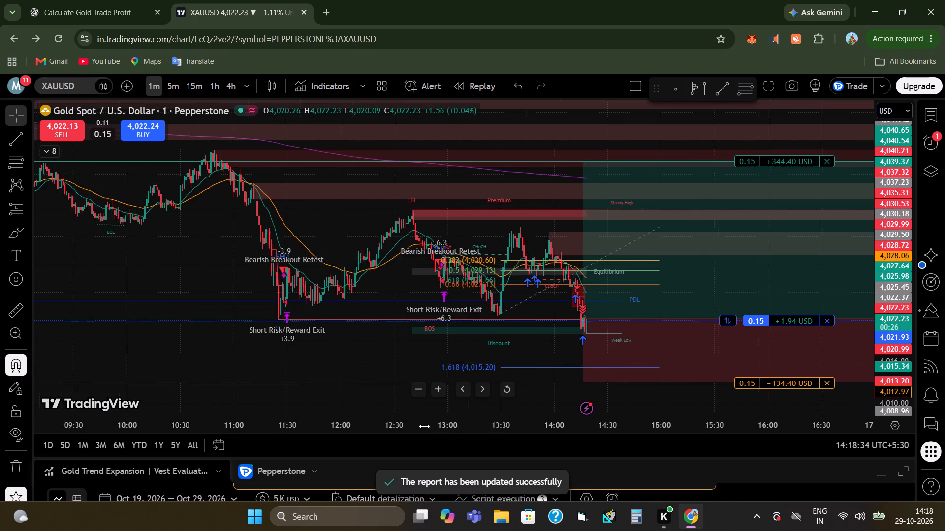
pyautogui.moveTo(424, 426); pyautogui.dragTo(211, 447)
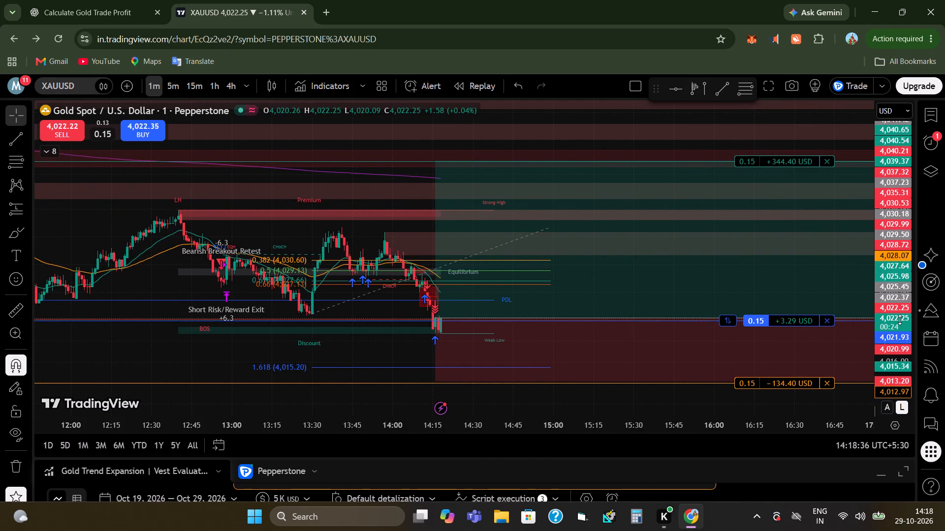
pyautogui.moveTo(893, 314); pyautogui.dragTo(928, 63)
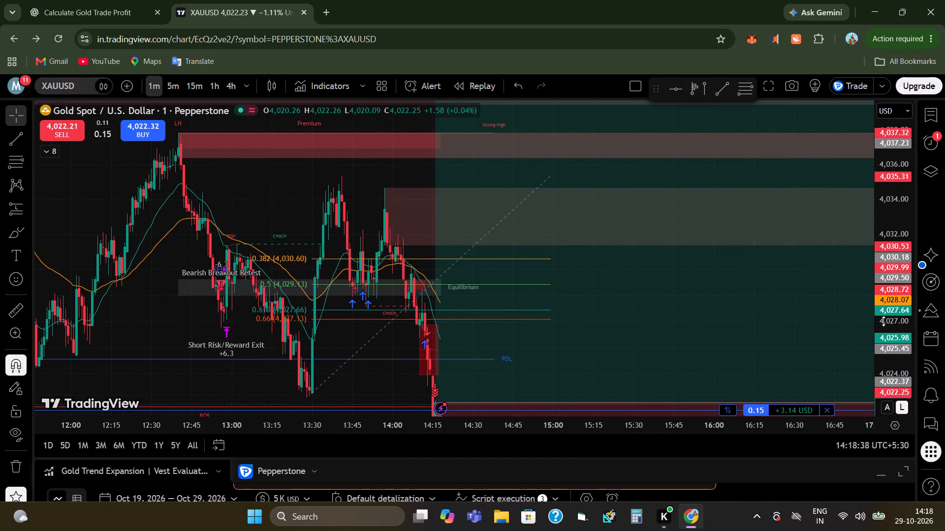
pyautogui.moveTo(883, 321); pyautogui.dragTo(943, 336)
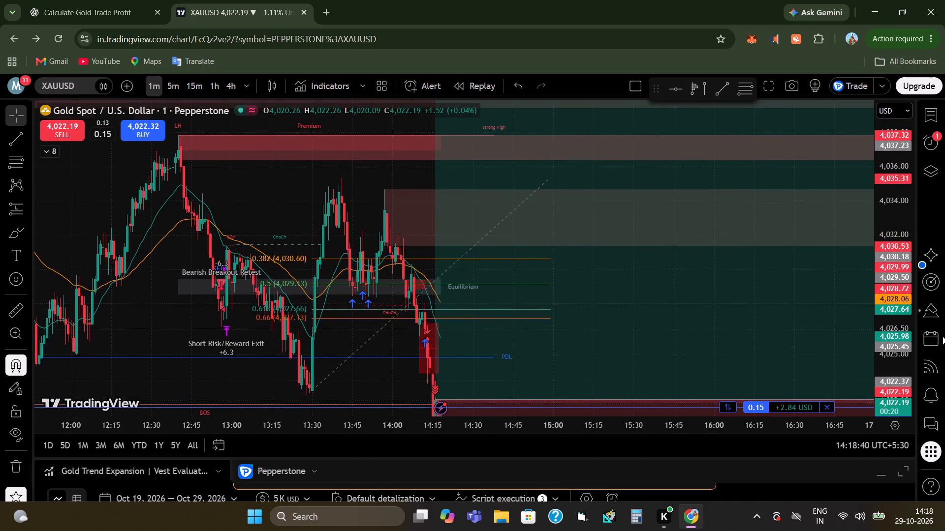
pyautogui.moveTo(943, 336); pyautogui.dragTo(943, 337)
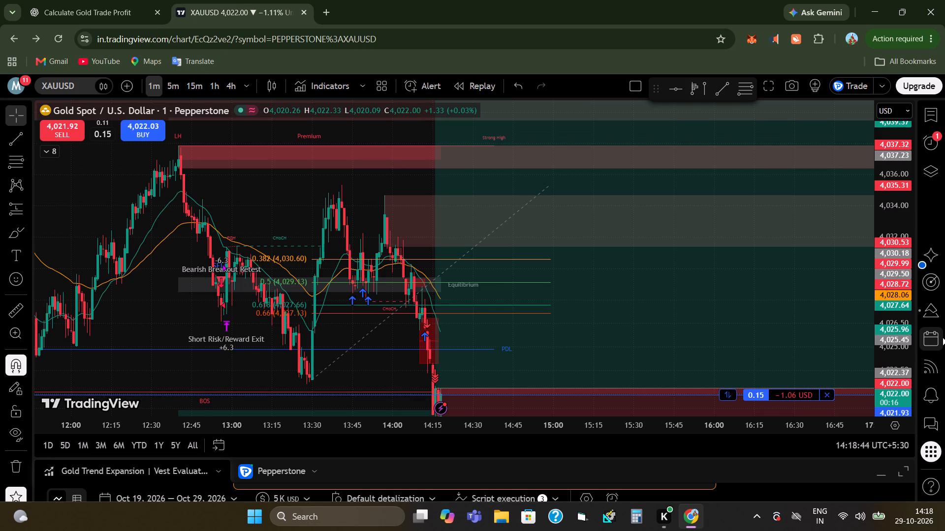
pyautogui.moveTo(943, 337); pyautogui.dragTo(943, 338)
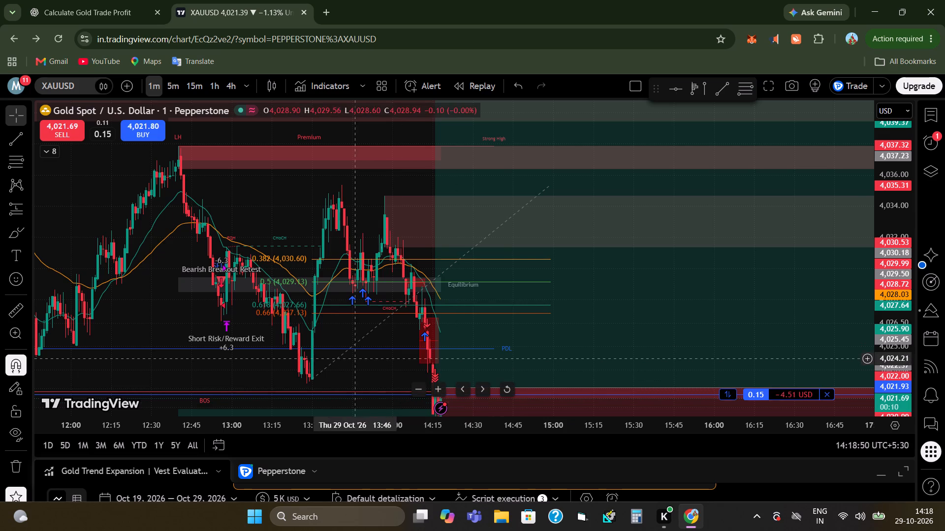
pyautogui.moveTo(366, 380); pyautogui.dragTo(382, 366)
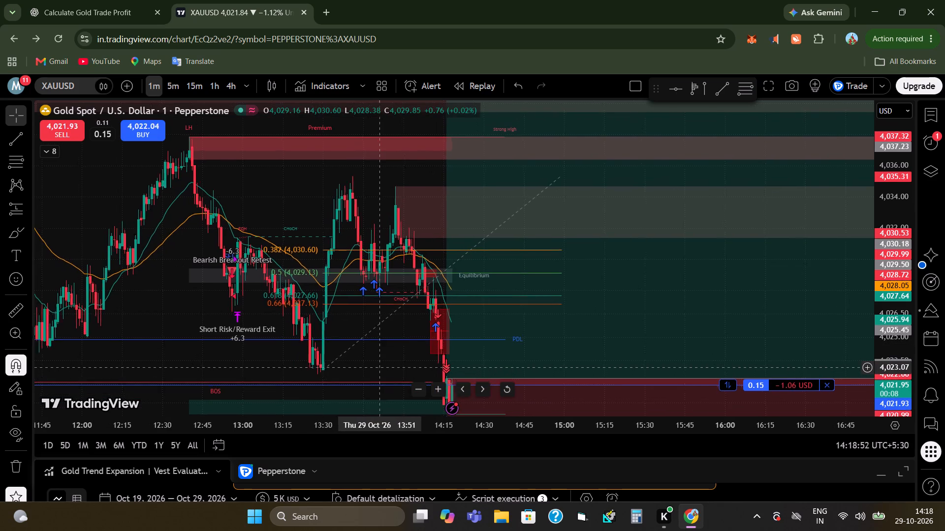
pyautogui.moveTo(382, 366); pyautogui.dragTo(708, 334)
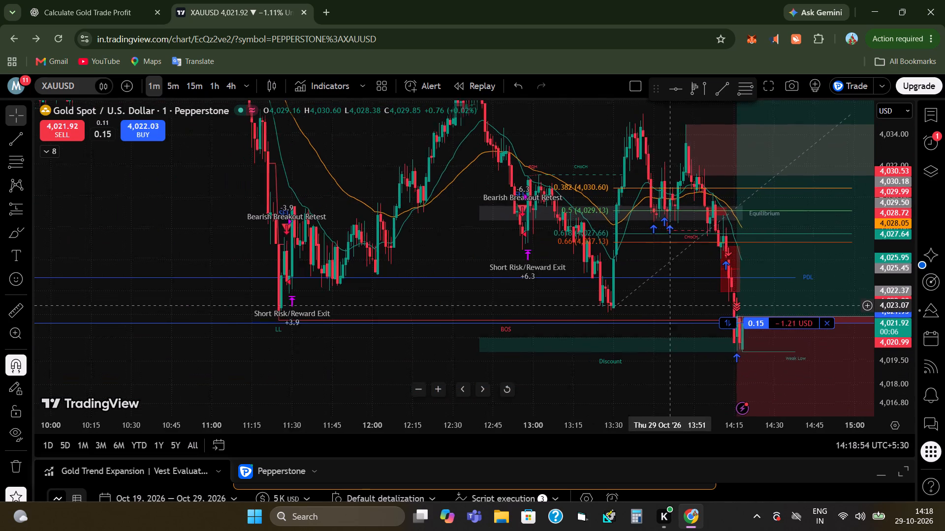
pyautogui.moveTo(708, 334); pyautogui.dragTo(727, 347)
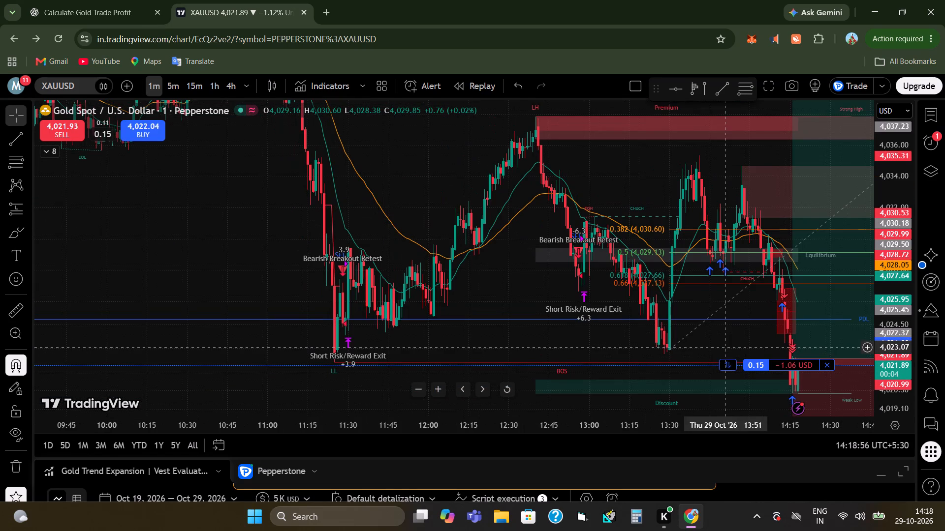
pyautogui.moveTo(727, 347); pyautogui.dragTo(721, 348)
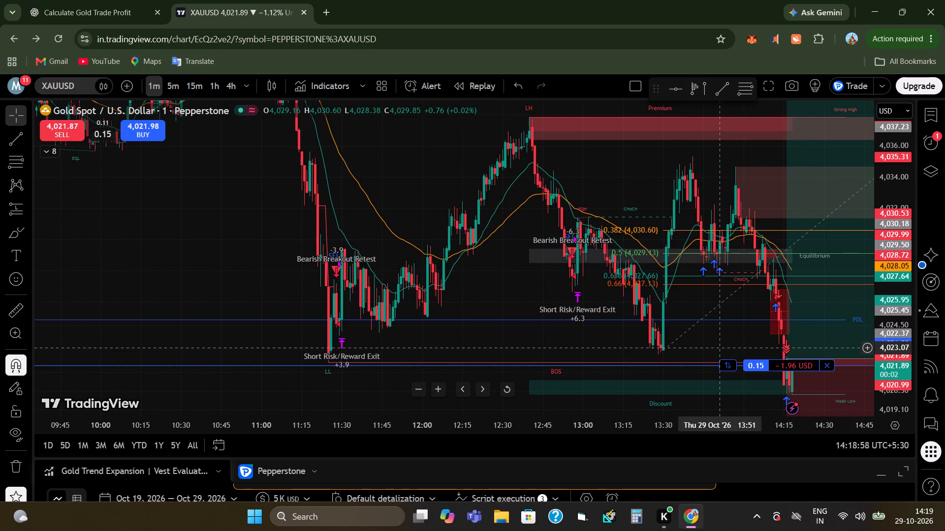
pyautogui.moveTo(721, 348); pyautogui.dragTo(705, 372)
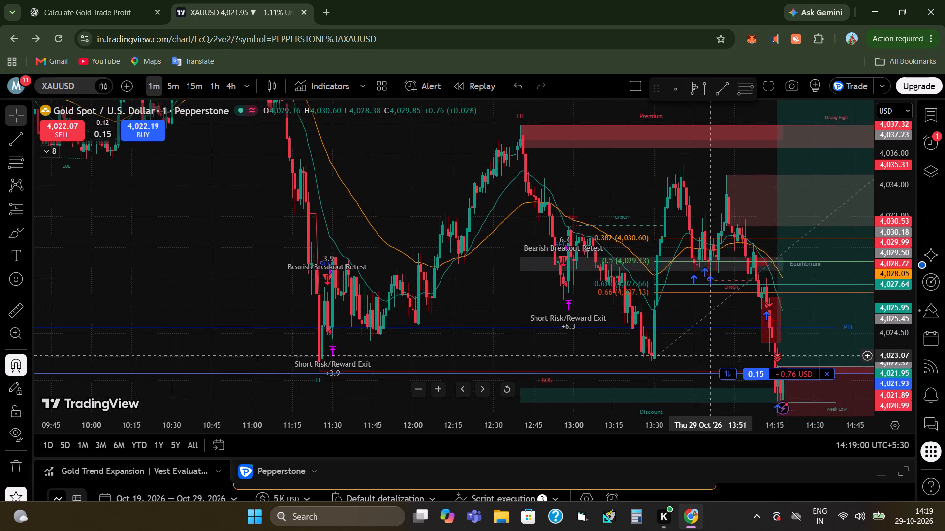
pyautogui.moveTo(705, 372); pyautogui.dragTo(596, 325)
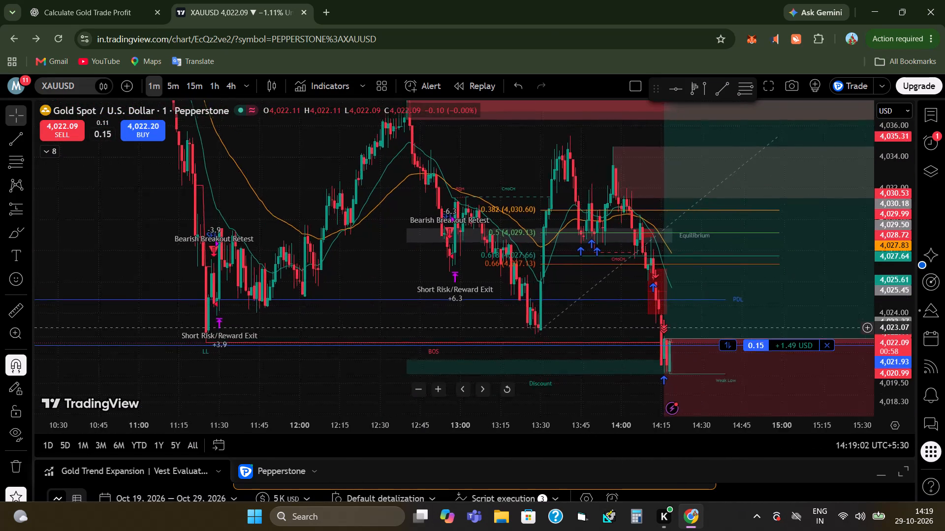
pyautogui.moveTo(596, 325); pyautogui.dragTo(523, 308)
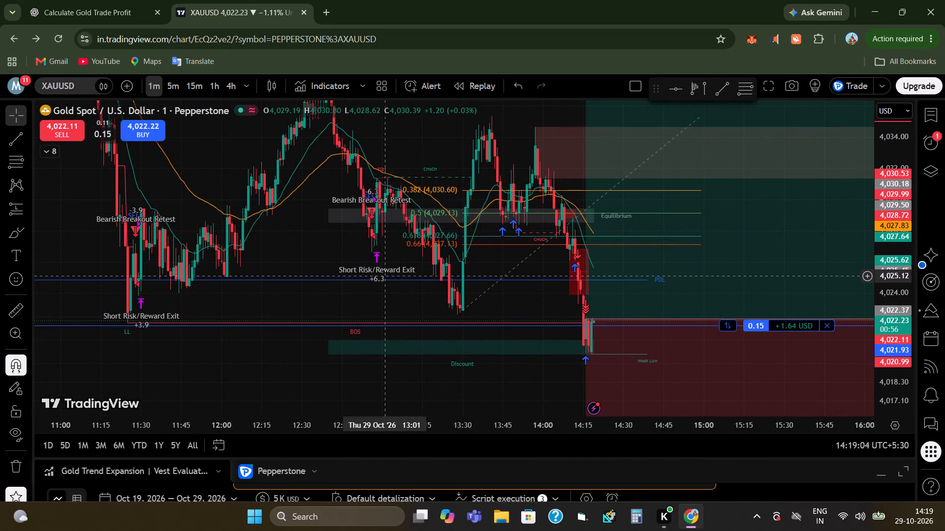
pyautogui.click(380, 272)
pyautogui.click(373, 380)
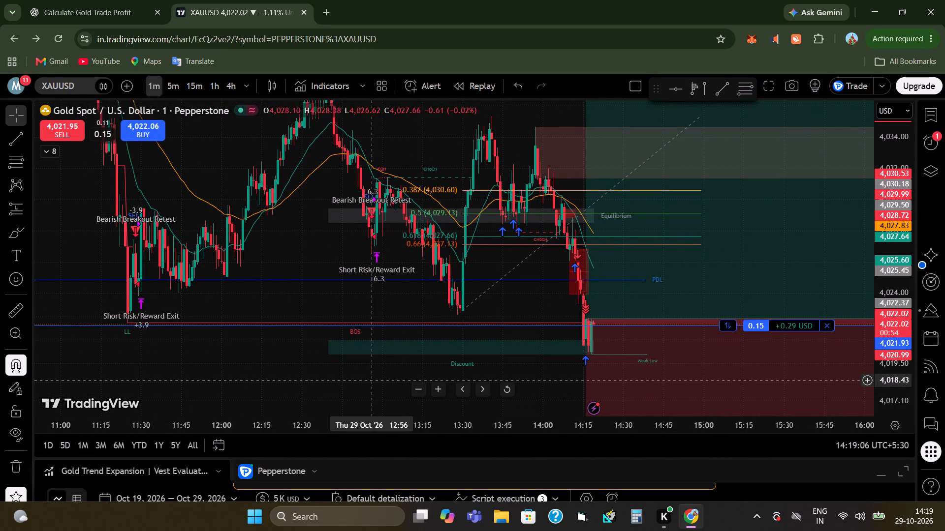
pyautogui.moveTo(566, 377); pyautogui.dragTo(282, 347)
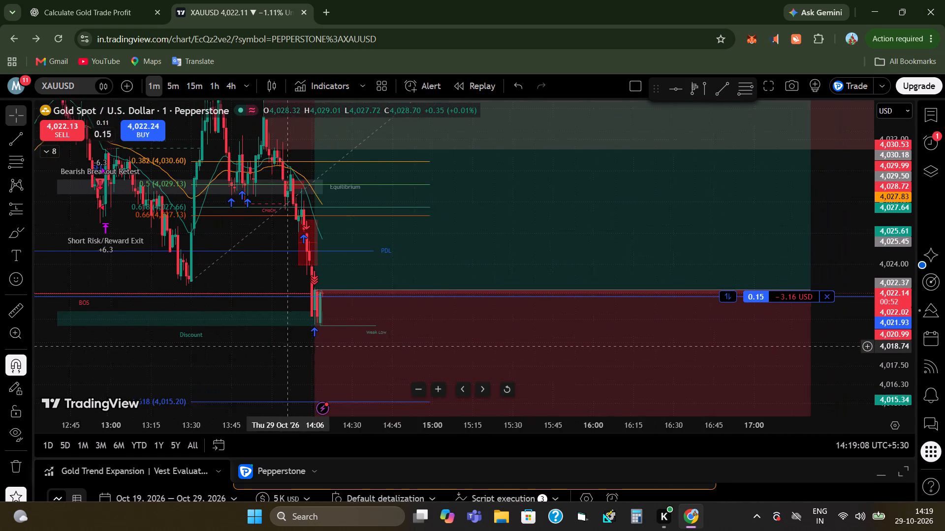
# Expand the Gold Trend Expansion strategy report to full size and review its performance curve, profits and losses by signal, and trades distribution.
pyautogui.click(178, 467)
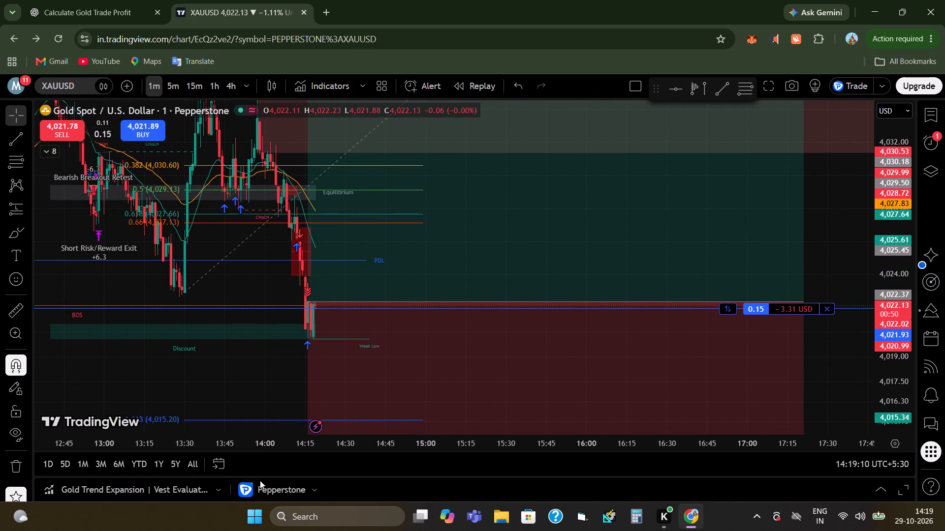
pyautogui.click(900, 492)
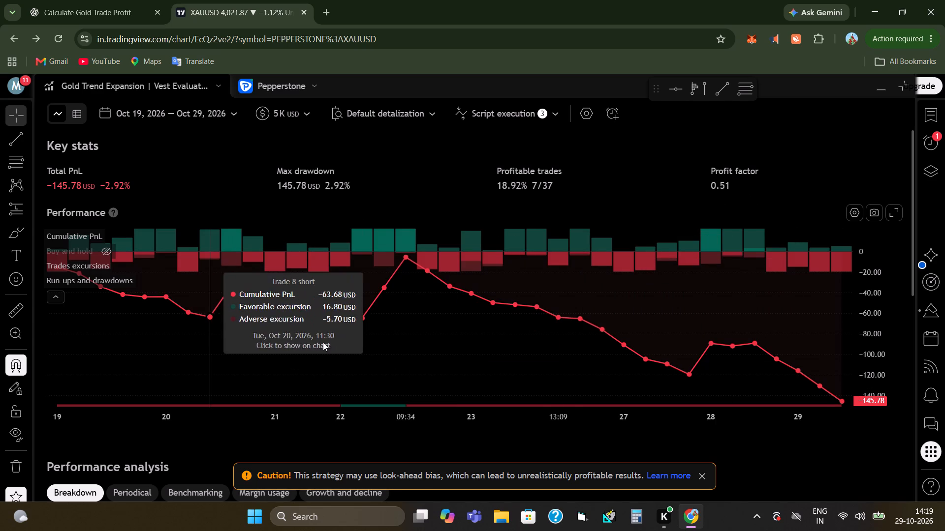
pyautogui.scroll(-3, 488, 398)
pyautogui.scroll(-3, 221, 329)
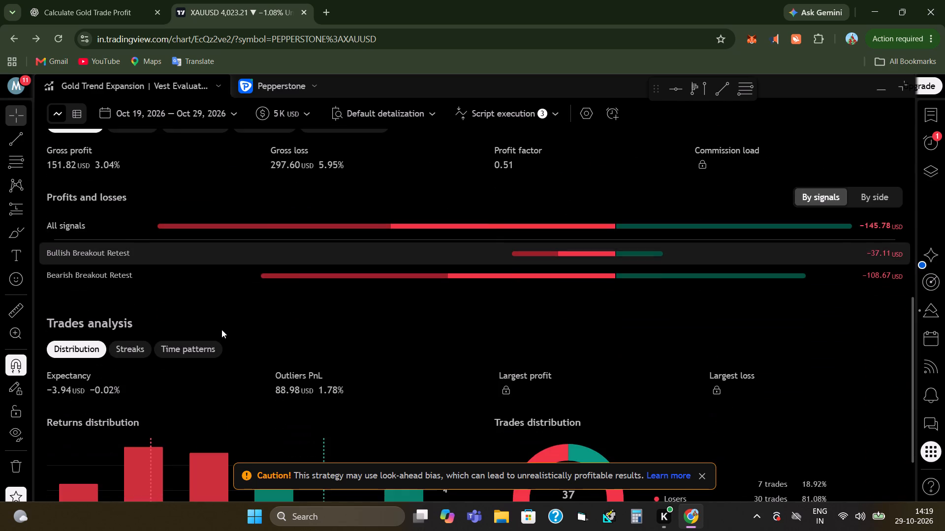
pyautogui.scroll(-6, 221, 329)
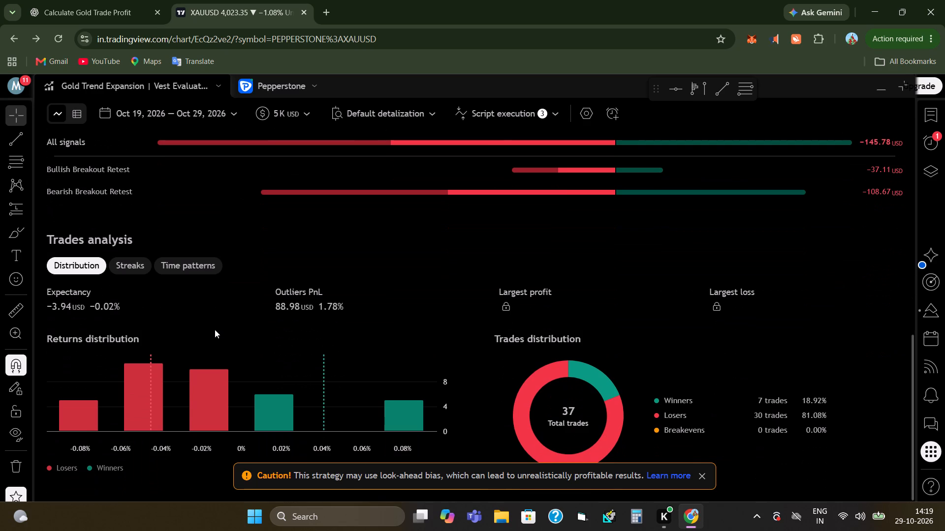
pyautogui.scroll(5, 159, 327)
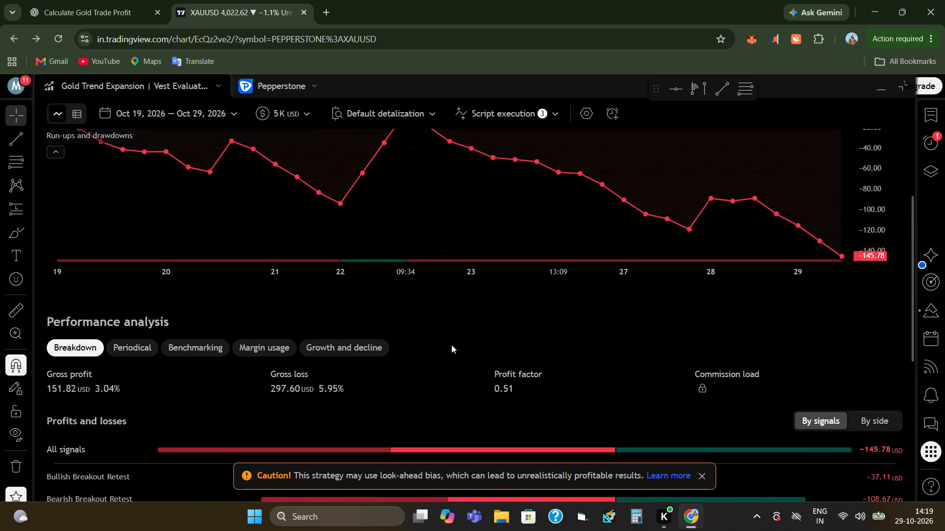
pyautogui.scroll(-2, 177, 360)
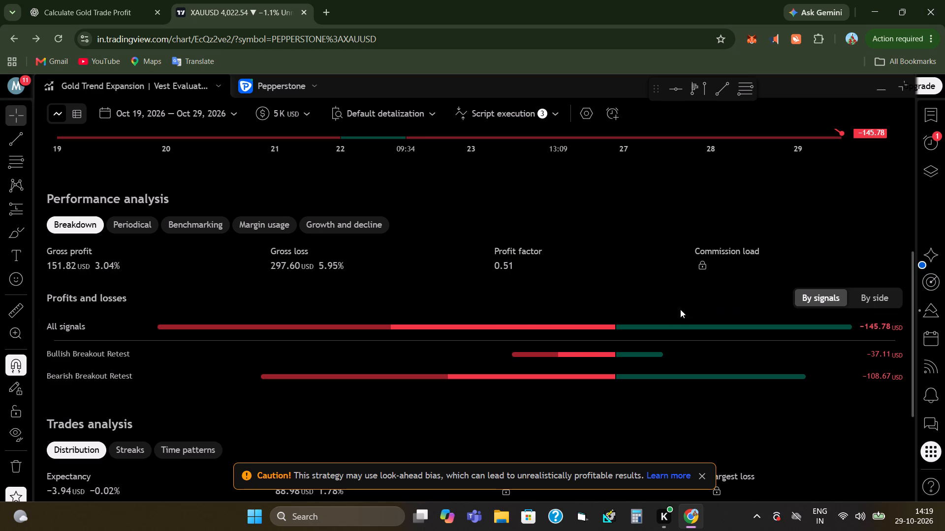
pyautogui.scroll(-2, 479, 314)
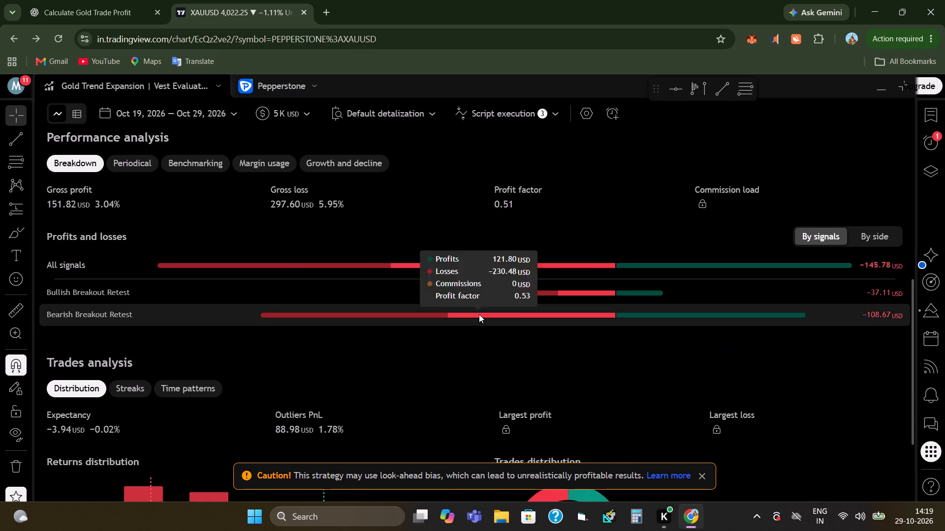
pyautogui.scroll(-6, 478, 314)
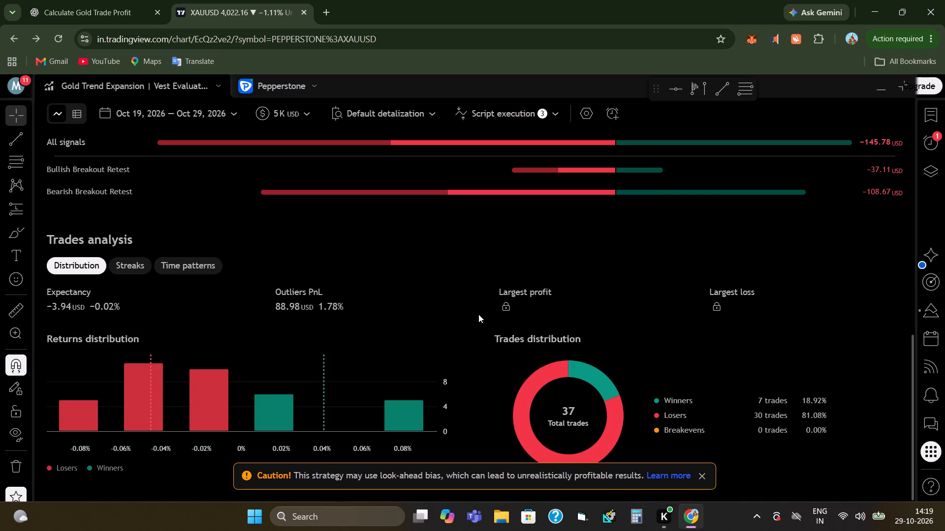
pyautogui.scroll(2, 475, 314)
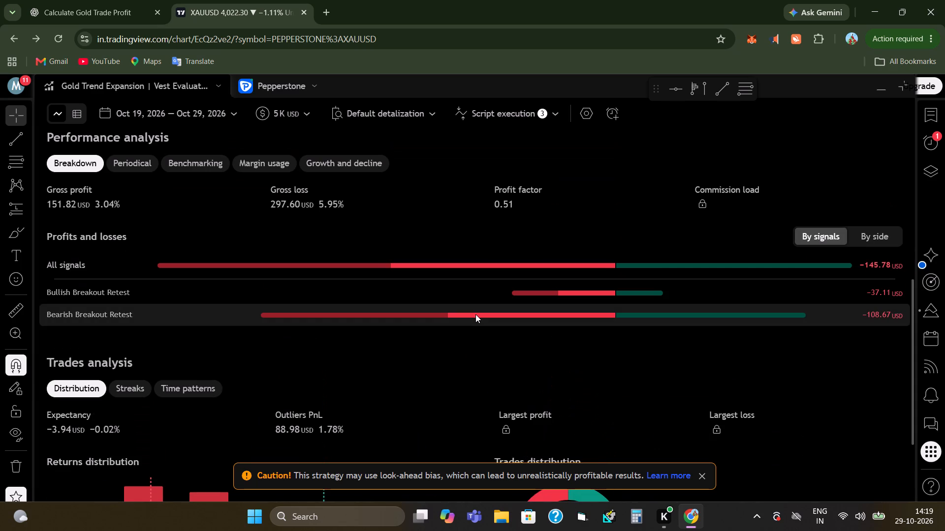
pyautogui.click(529, 112)
pyautogui.click(529, 112)
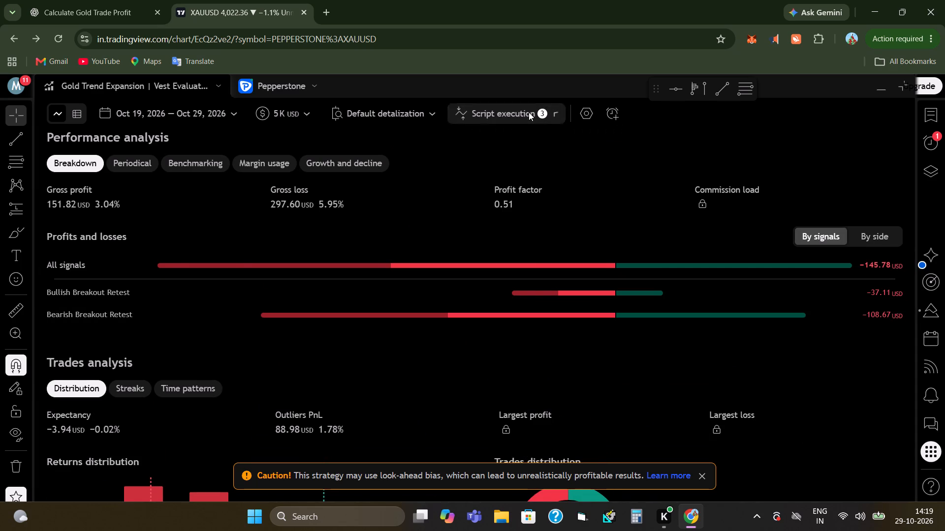
# Review the report's periodical and margin usage analyses, ending on the daily PnL chart for Oct 19 to Oct 29.
pyautogui.scroll(4, 89, 378)
pyautogui.click(126, 405)
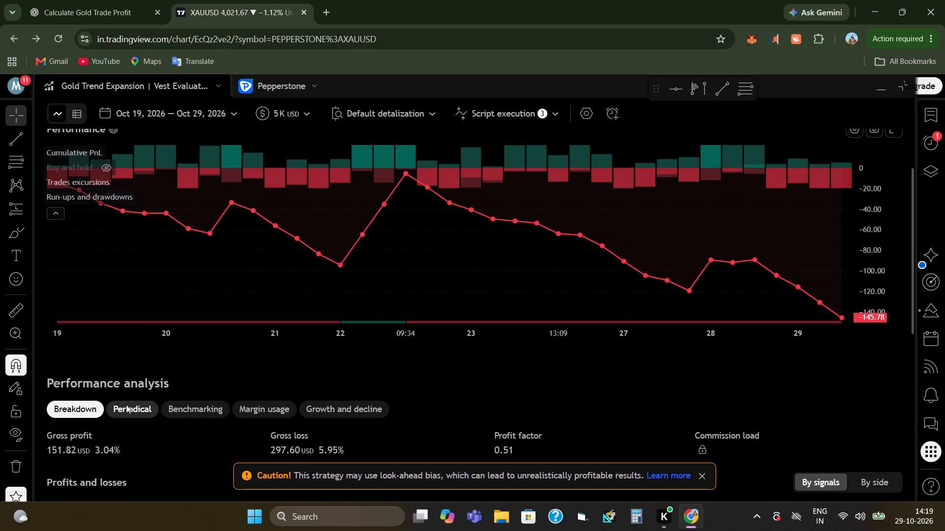
pyautogui.scroll(-2, 126, 405)
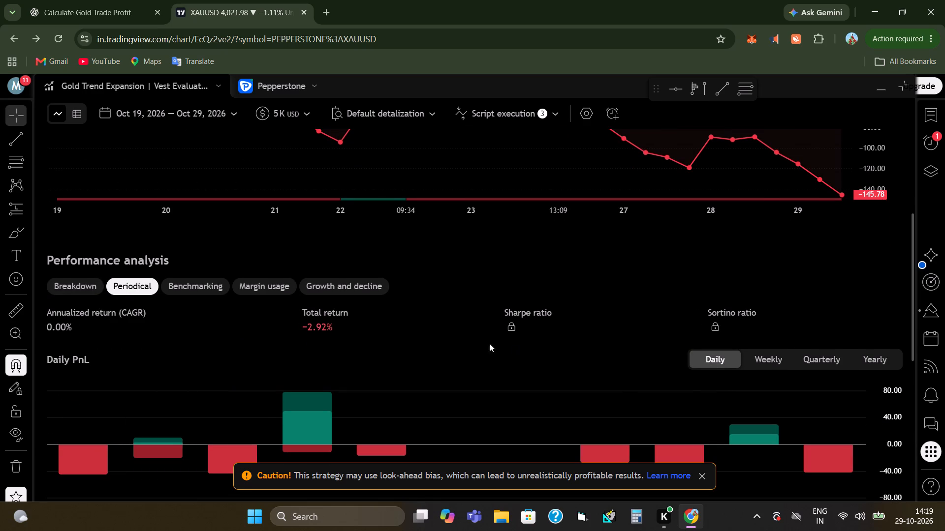
pyautogui.click(262, 281)
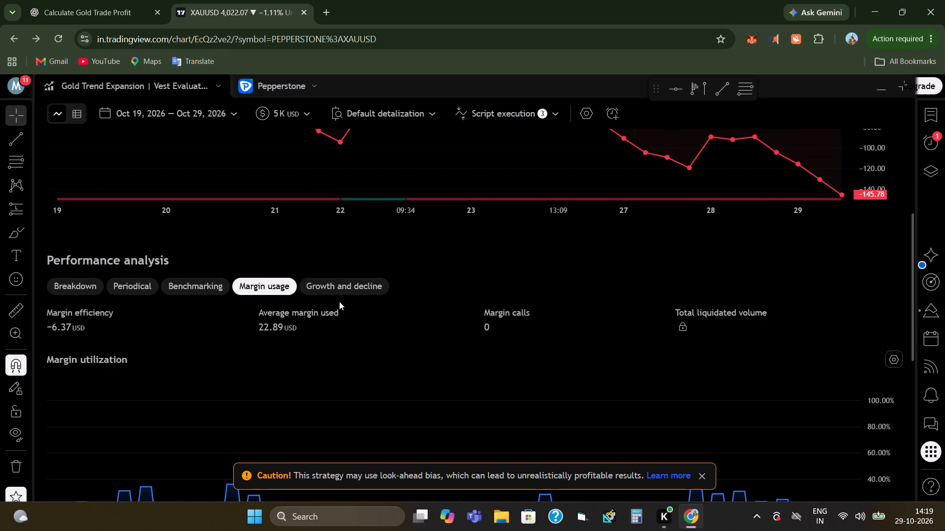
pyautogui.click(157, 281)
pyautogui.click(145, 290)
pyautogui.scroll(-2, 422, 357)
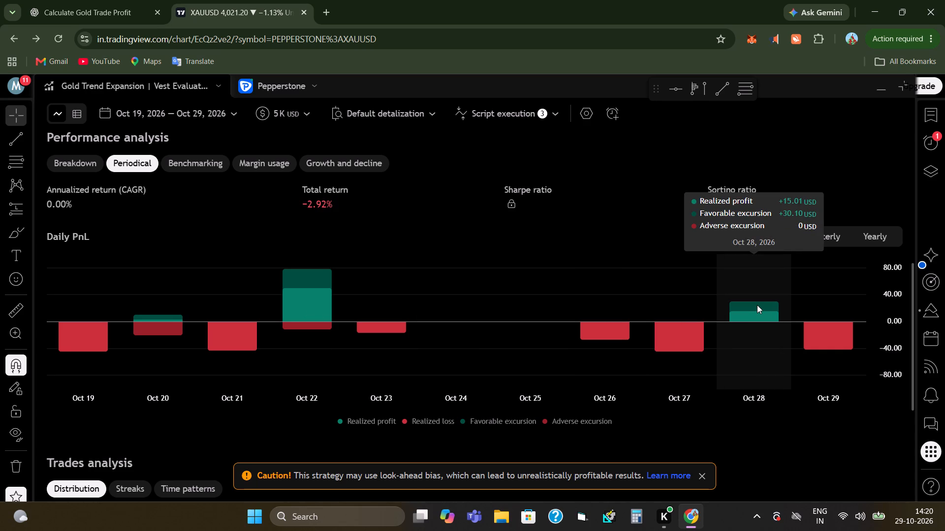
# Review the trades analysis section's distribution, winning and losing streaks, and time patterns, and return to the distribution view.
pyautogui.scroll(-4, 773, 418)
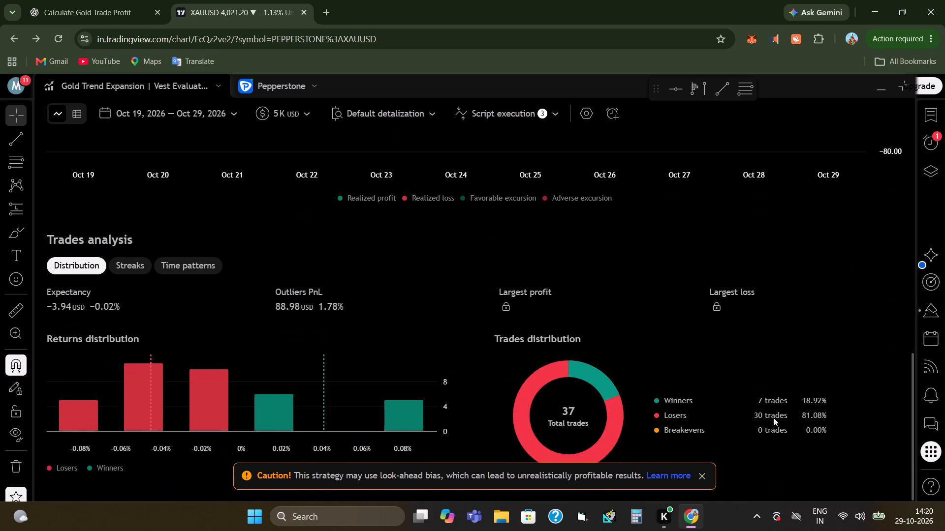
pyautogui.scroll(2, 773, 417)
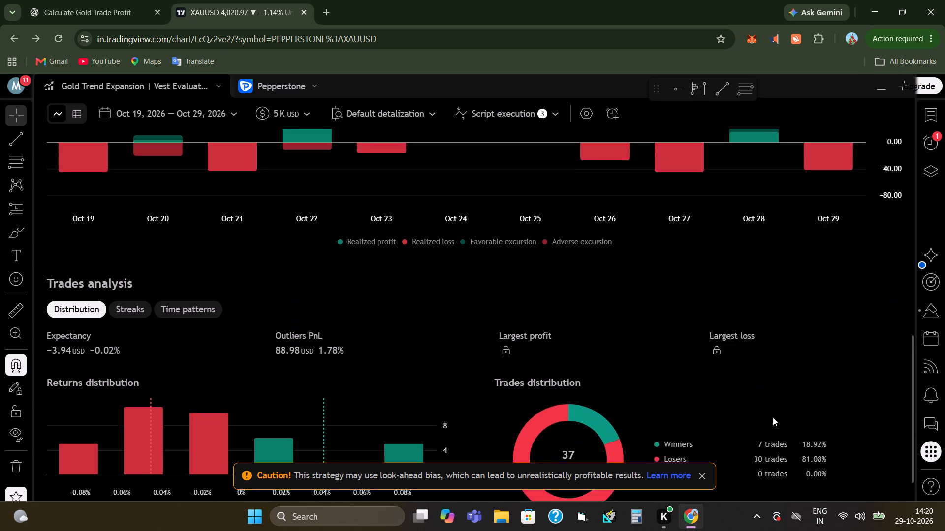
pyautogui.scroll(-4, 773, 417)
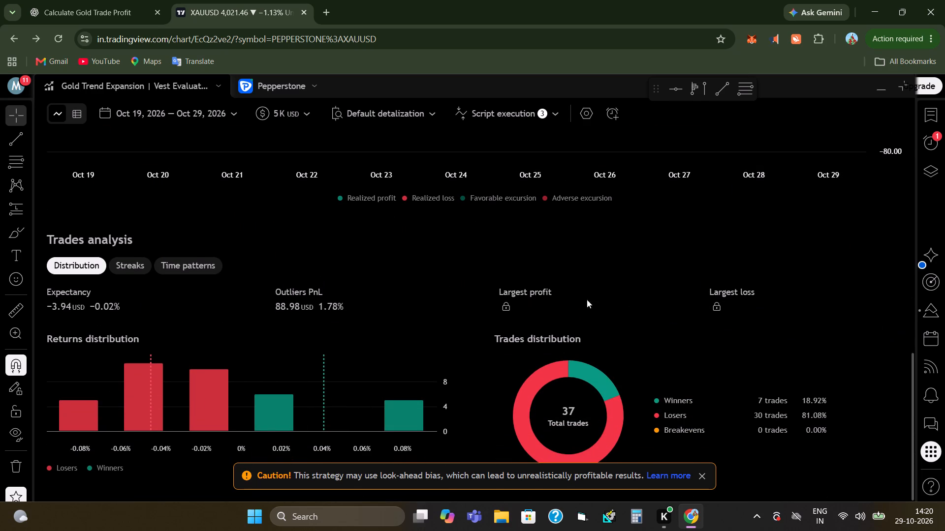
pyautogui.click(119, 261)
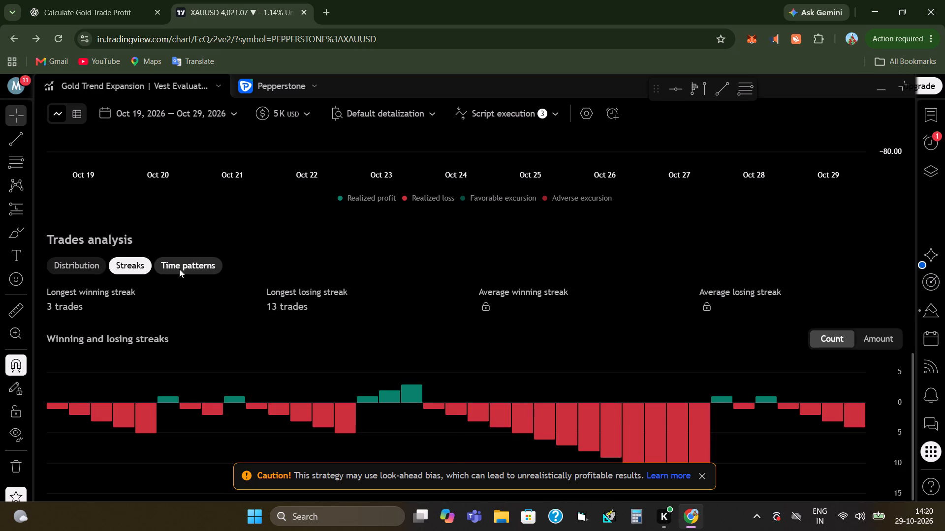
pyautogui.click(179, 269)
pyautogui.click(140, 267)
pyautogui.click(92, 261)
pyautogui.scroll(-2, 692, 351)
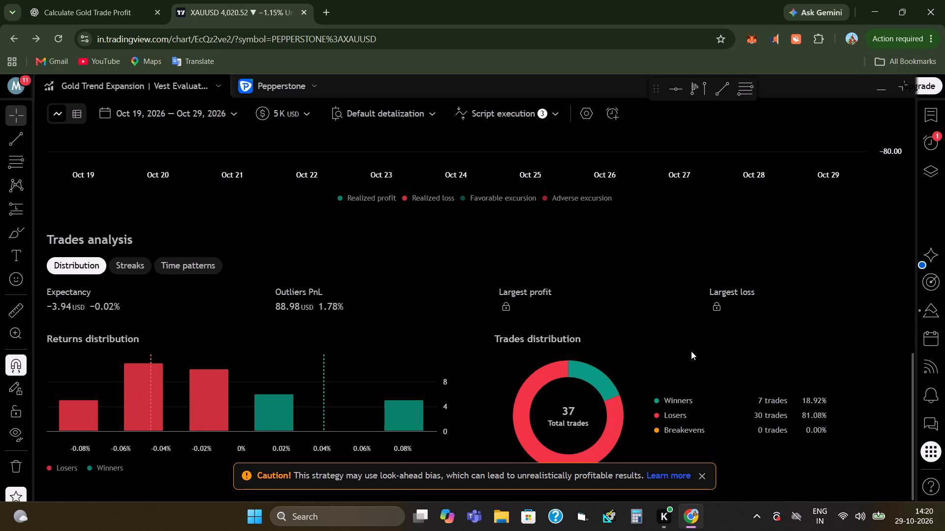
# Show the buy and hold curve on the strategy report's Performance chart, alongside the cumulative PnL.
pyautogui.scroll(-2, 691, 351)
pyautogui.scroll(11, 692, 351)
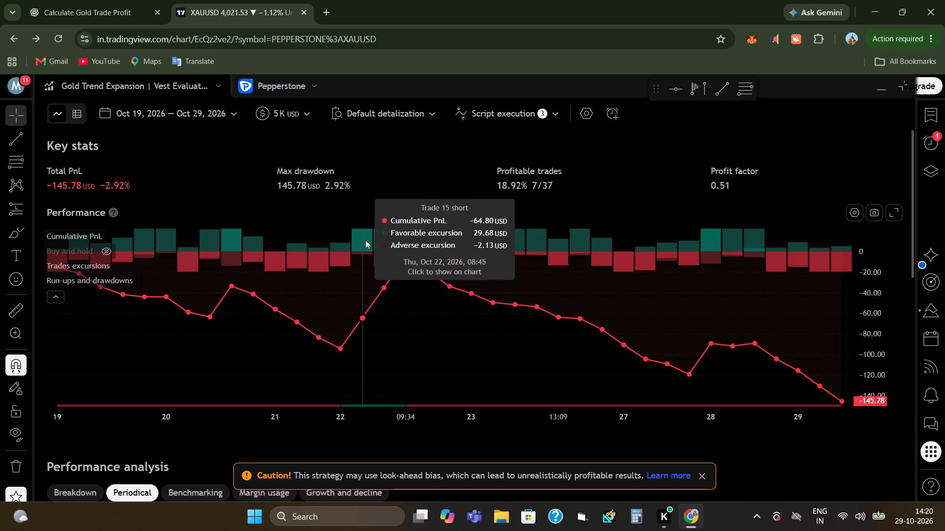
pyautogui.click(232, 236)
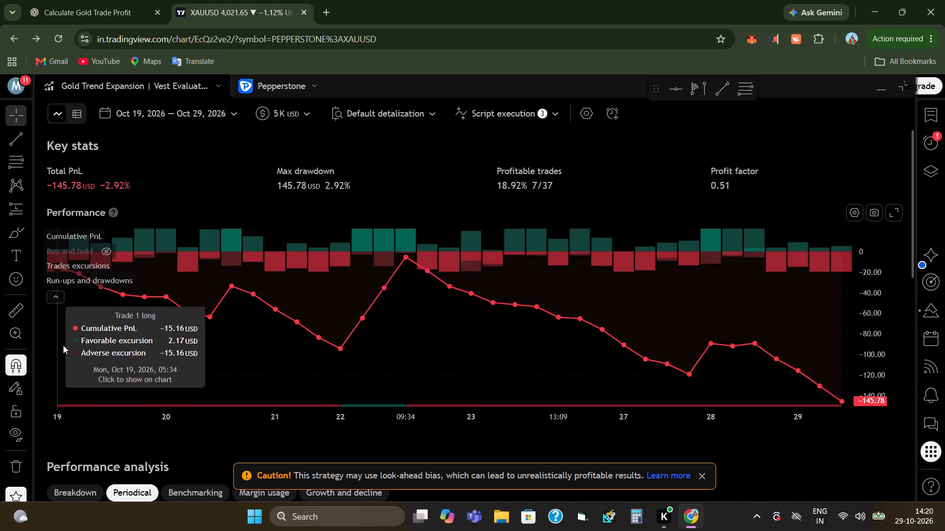
pyautogui.click(102, 251)
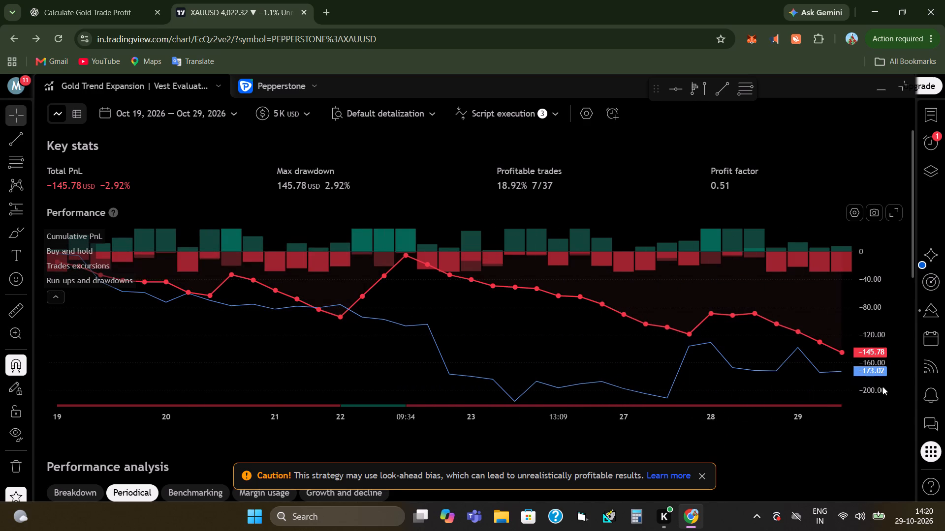
# Review the lower performance curves and the daily PnL chart, and shrink the report back below the price chart.
pyautogui.scroll(-3, 909, 430)
pyautogui.scroll(-2, 823, 401)
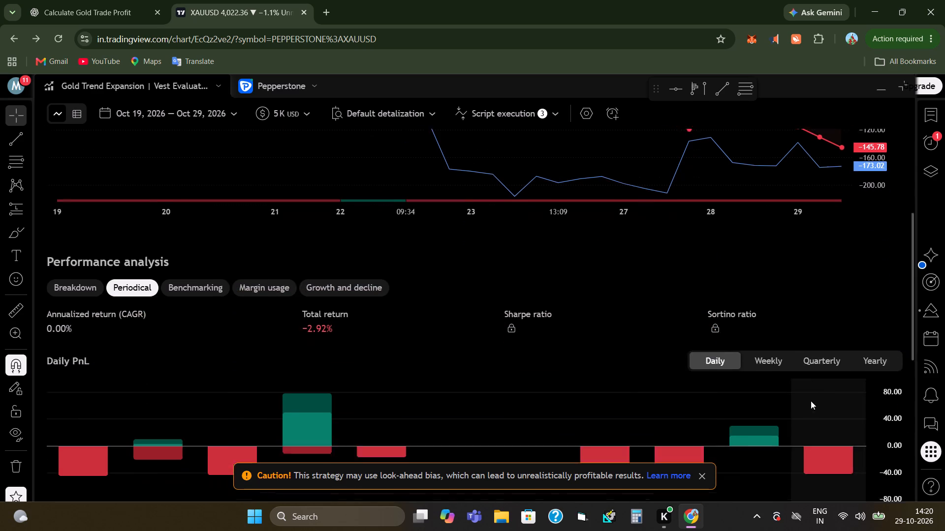
pyautogui.scroll(-6, 811, 401)
pyautogui.scroll(6, 767, 392)
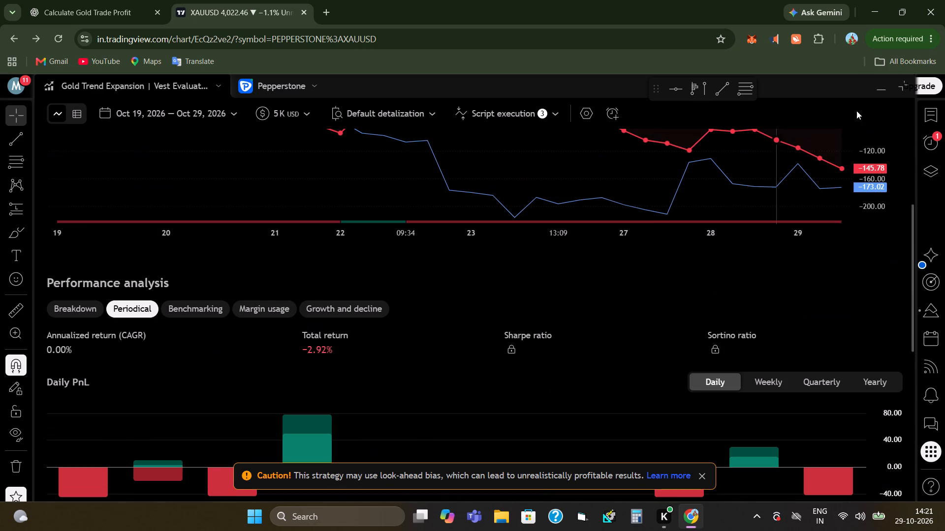
pyautogui.click(900, 95)
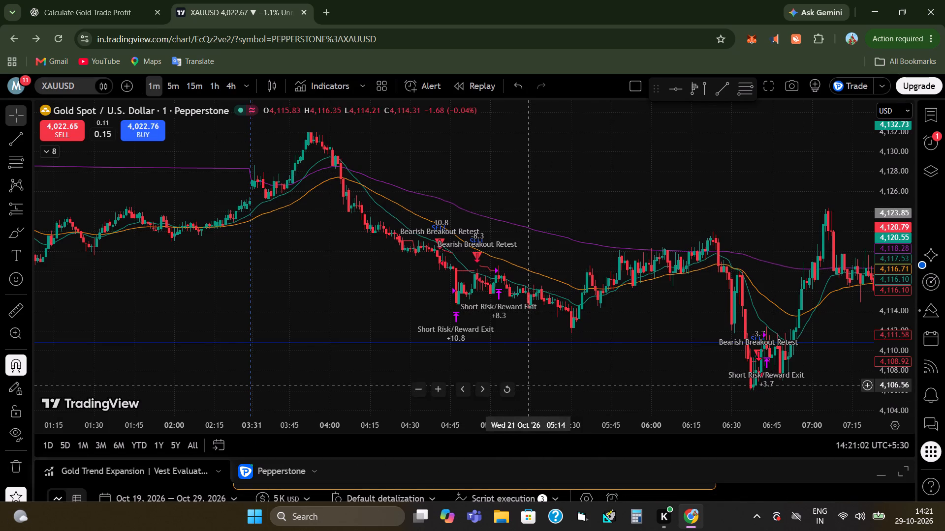
# Return the one-minute chart to the latest bars, reset its view, and examine the price action around the open 0.15 long position.
pyautogui.click(851, 387)
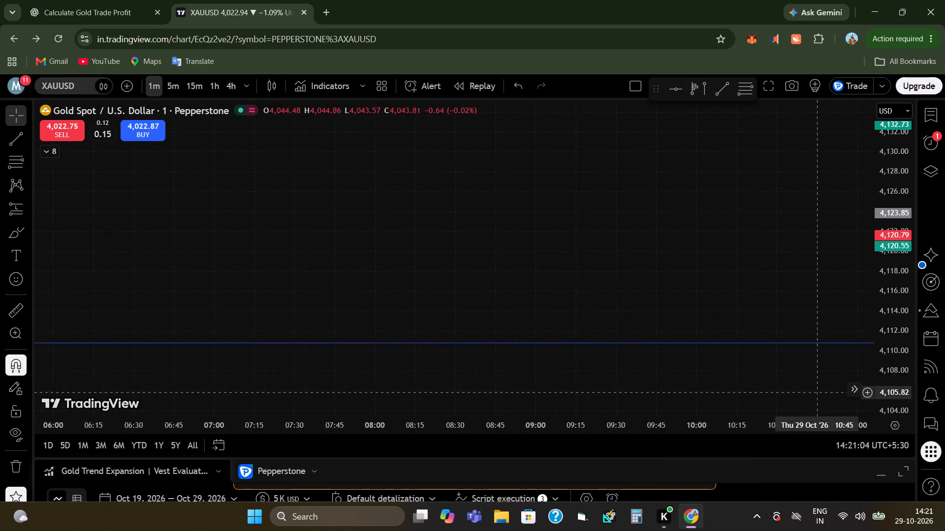
pyautogui.moveTo(386, 297); pyautogui.dragTo(747, 308)
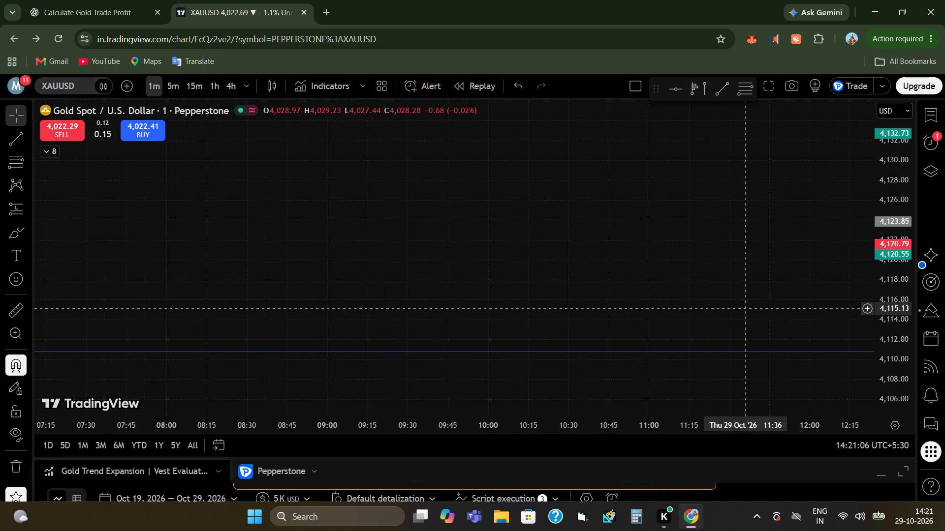
pyautogui.moveTo(285, 307); pyautogui.dragTo(721, 294)
pyautogui.moveTo(266, 296); pyautogui.dragTo(915, 309)
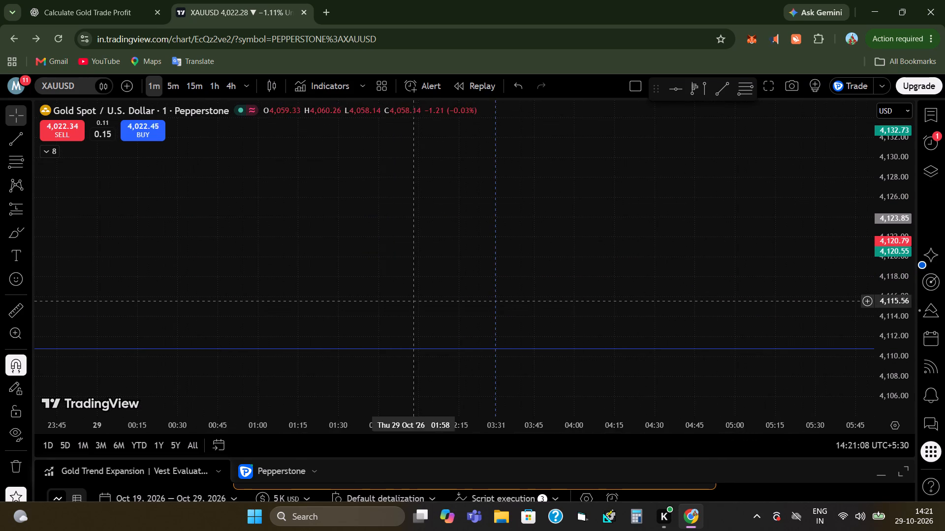
pyautogui.moveTo(328, 300); pyautogui.dragTo(921, 304)
pyautogui.moveTo(680, 275); pyautogui.dragTo(272, 470)
pyautogui.moveTo(667, 261); pyautogui.dragTo(430, 530)
pyautogui.moveTo(593, 270); pyautogui.dragTo(465, 526)
pyautogui.moveTo(531, 296); pyautogui.dragTo(452, 479)
pyautogui.moveTo(536, 245); pyautogui.dragTo(523, 480)
pyautogui.moveTo(424, 332); pyautogui.dragTo(737, 181)
pyautogui.moveTo(360, 363); pyautogui.dragTo(428, 233)
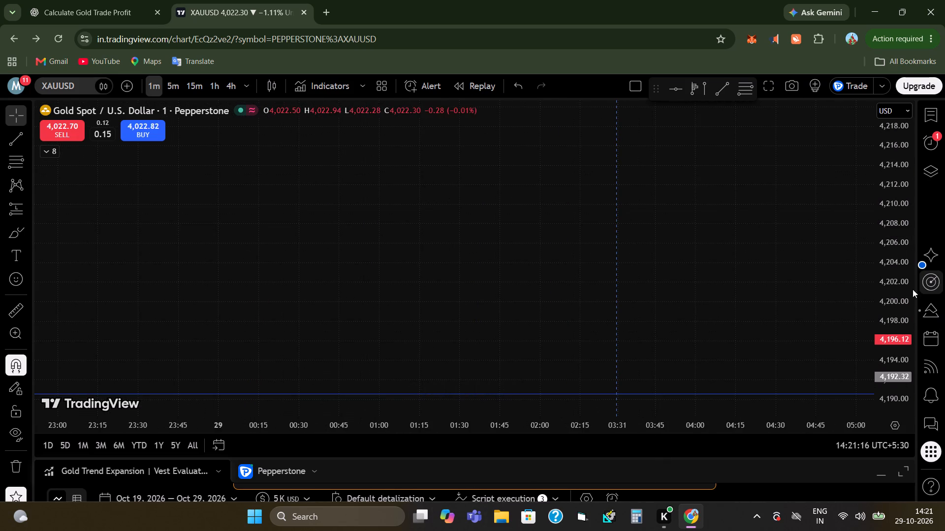
pyautogui.moveTo(834, 354); pyautogui.dragTo(764, 87)
pyautogui.moveTo(724, 309); pyautogui.dragTo(715, 265)
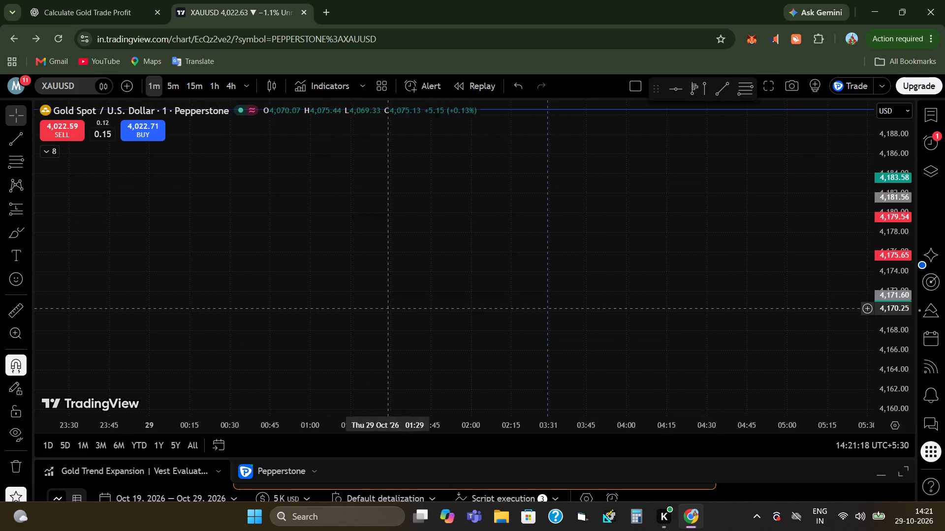
pyautogui.moveTo(321, 292); pyautogui.dragTo(817, 290)
pyautogui.moveTo(414, 321); pyautogui.dragTo(666, 314)
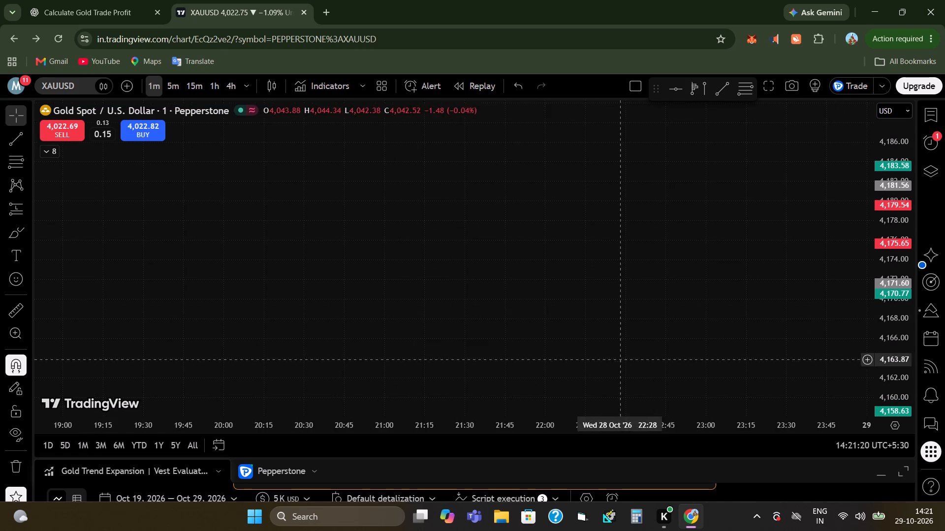
pyautogui.moveTo(619, 359); pyautogui.dragTo(682, 232)
pyautogui.moveTo(760, 368); pyautogui.dragTo(701, 220)
pyautogui.moveTo(789, 357); pyautogui.dragTo(717, 198)
pyautogui.moveTo(780, 334); pyautogui.dragTo(710, 246)
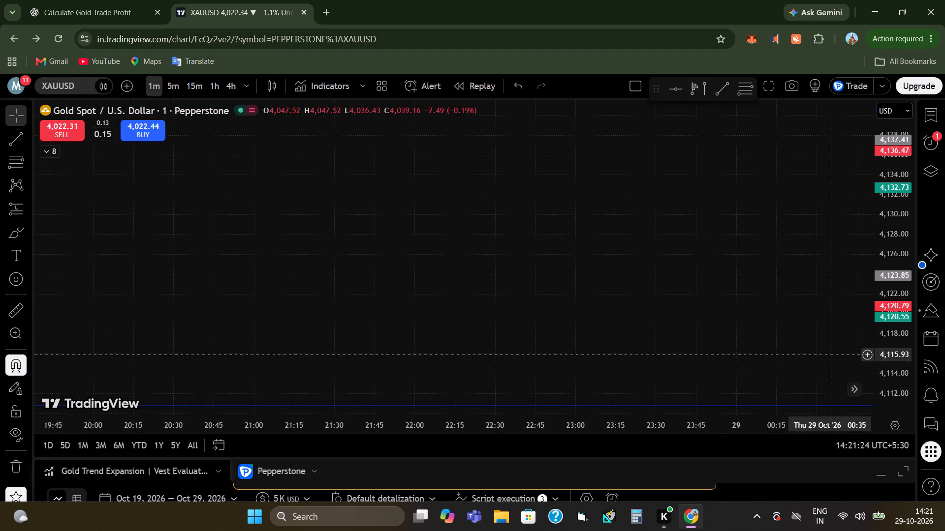
pyautogui.click(505, 391)
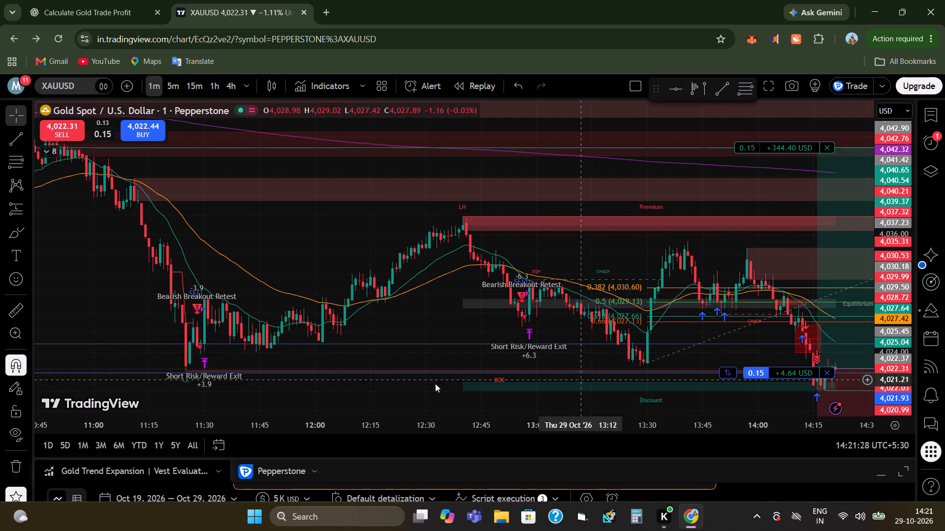
pyautogui.moveTo(385, 397); pyautogui.dragTo(384, 397)
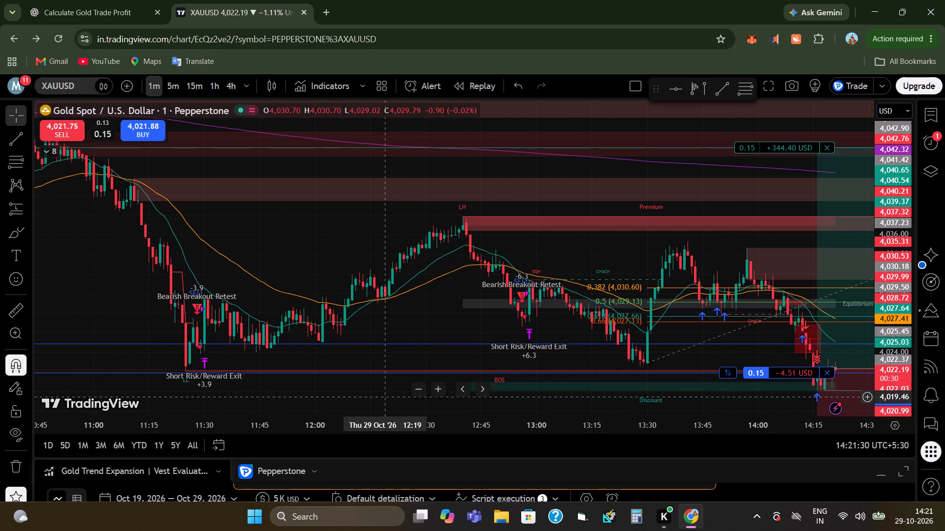
pyautogui.moveTo(384, 397); pyautogui.dragTo(134, 395)
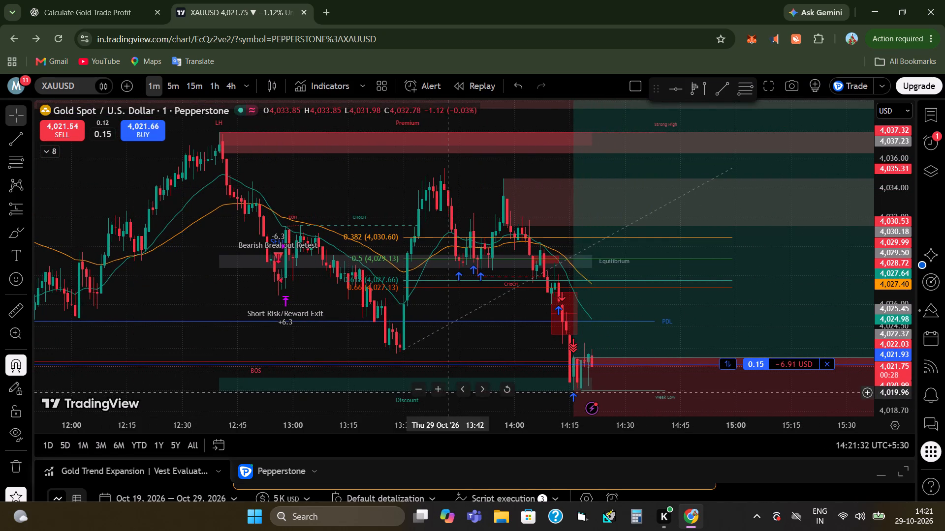
pyautogui.click(440, 392)
pyautogui.click(440, 392)
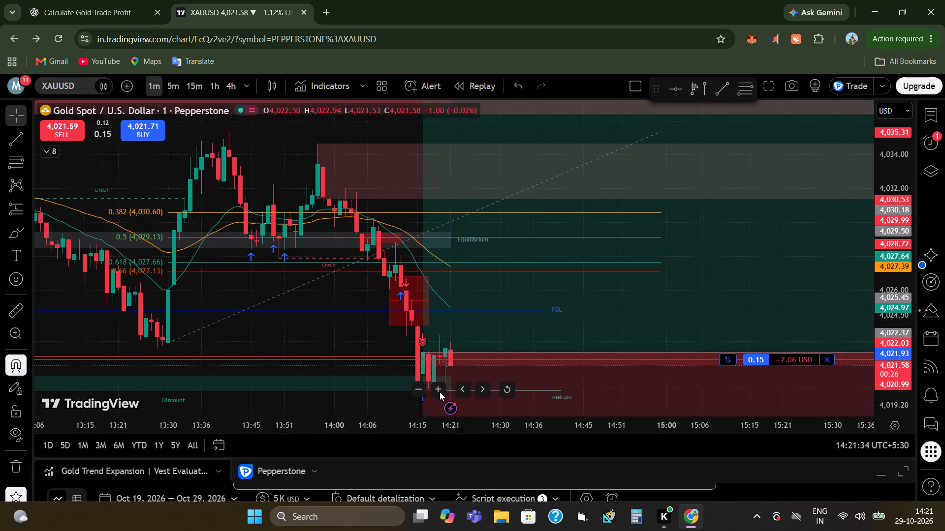
pyautogui.click(423, 390)
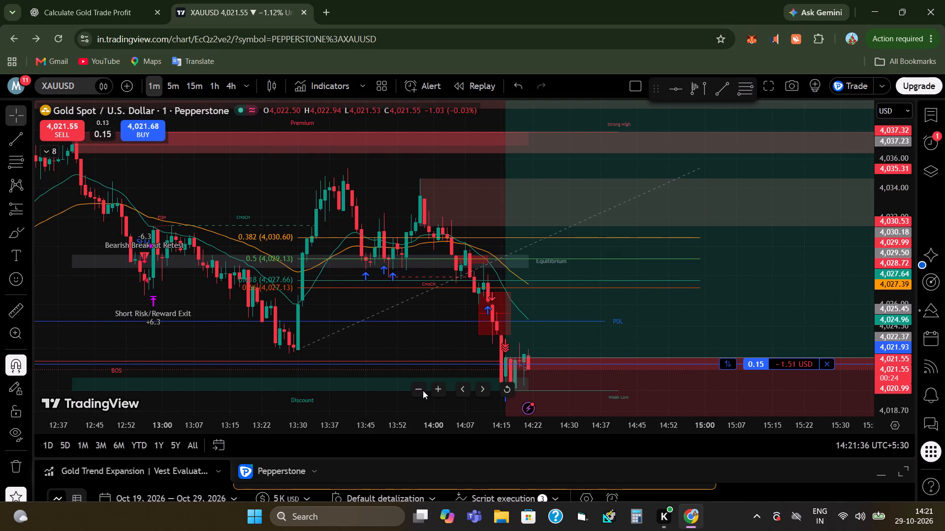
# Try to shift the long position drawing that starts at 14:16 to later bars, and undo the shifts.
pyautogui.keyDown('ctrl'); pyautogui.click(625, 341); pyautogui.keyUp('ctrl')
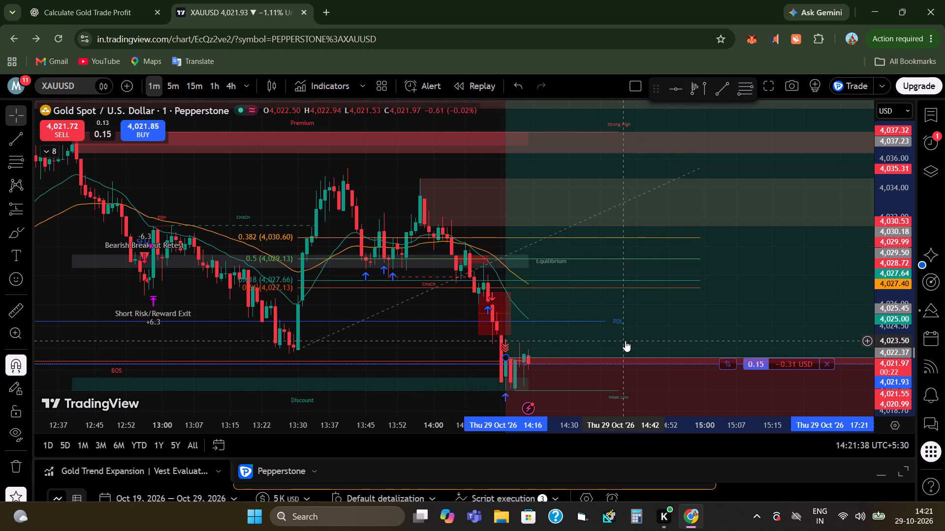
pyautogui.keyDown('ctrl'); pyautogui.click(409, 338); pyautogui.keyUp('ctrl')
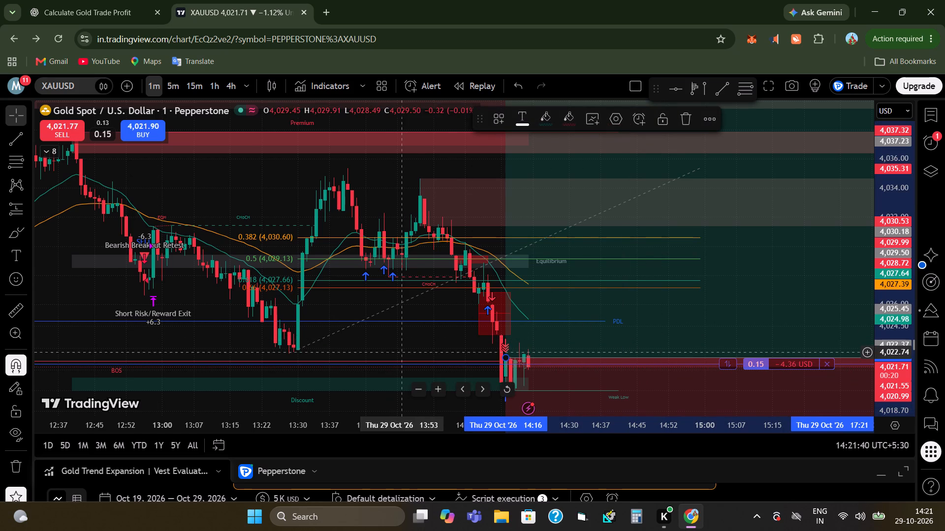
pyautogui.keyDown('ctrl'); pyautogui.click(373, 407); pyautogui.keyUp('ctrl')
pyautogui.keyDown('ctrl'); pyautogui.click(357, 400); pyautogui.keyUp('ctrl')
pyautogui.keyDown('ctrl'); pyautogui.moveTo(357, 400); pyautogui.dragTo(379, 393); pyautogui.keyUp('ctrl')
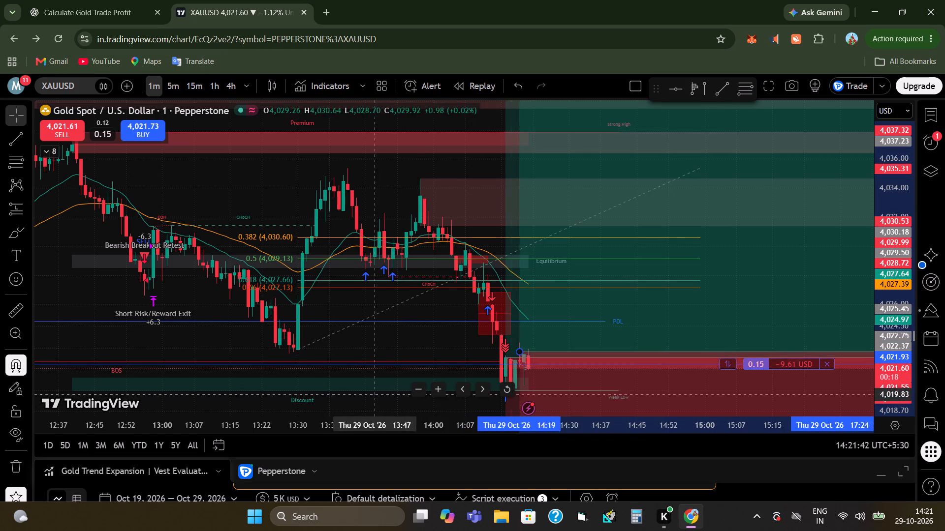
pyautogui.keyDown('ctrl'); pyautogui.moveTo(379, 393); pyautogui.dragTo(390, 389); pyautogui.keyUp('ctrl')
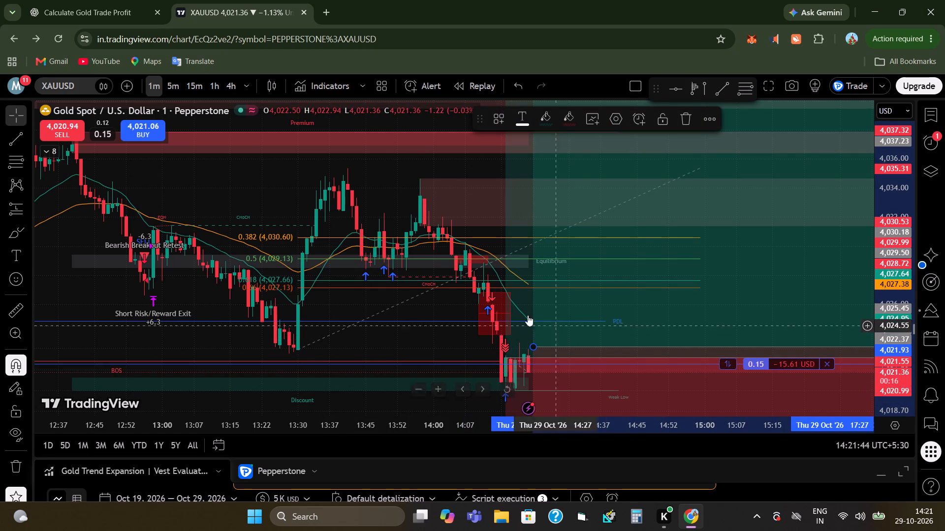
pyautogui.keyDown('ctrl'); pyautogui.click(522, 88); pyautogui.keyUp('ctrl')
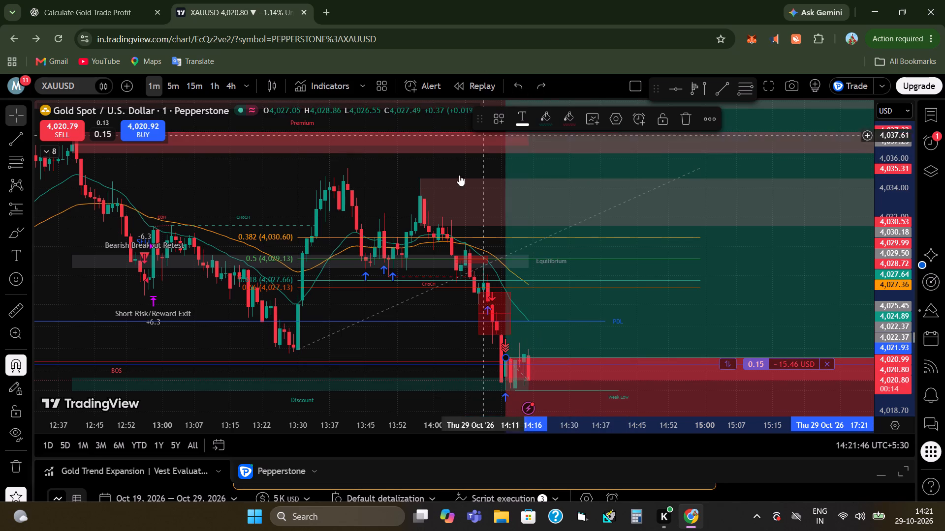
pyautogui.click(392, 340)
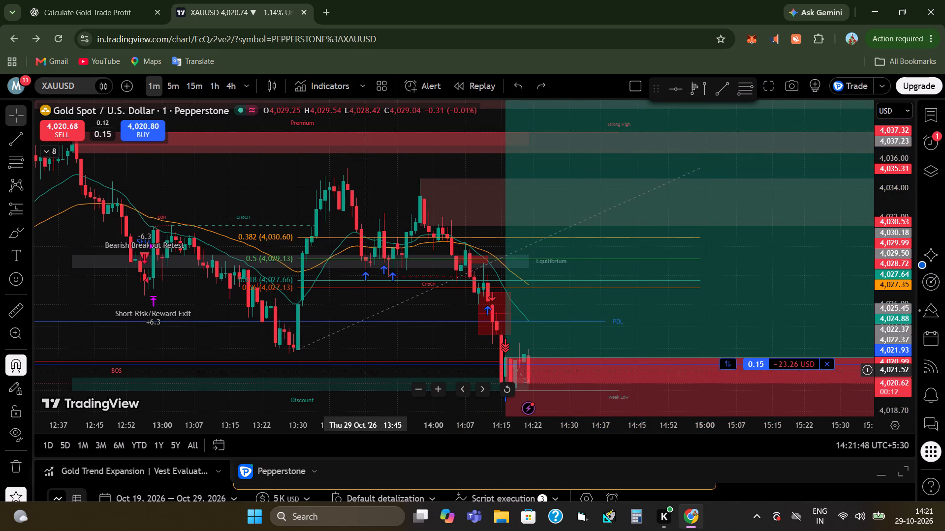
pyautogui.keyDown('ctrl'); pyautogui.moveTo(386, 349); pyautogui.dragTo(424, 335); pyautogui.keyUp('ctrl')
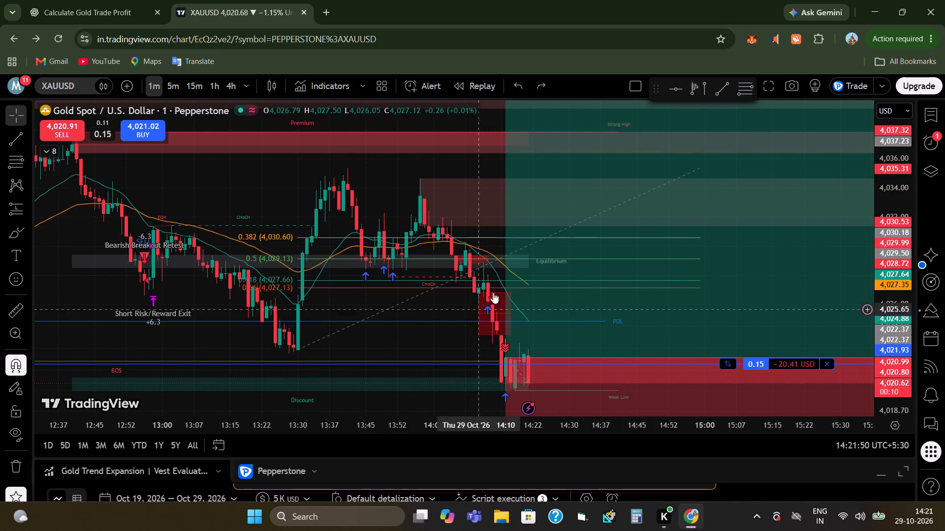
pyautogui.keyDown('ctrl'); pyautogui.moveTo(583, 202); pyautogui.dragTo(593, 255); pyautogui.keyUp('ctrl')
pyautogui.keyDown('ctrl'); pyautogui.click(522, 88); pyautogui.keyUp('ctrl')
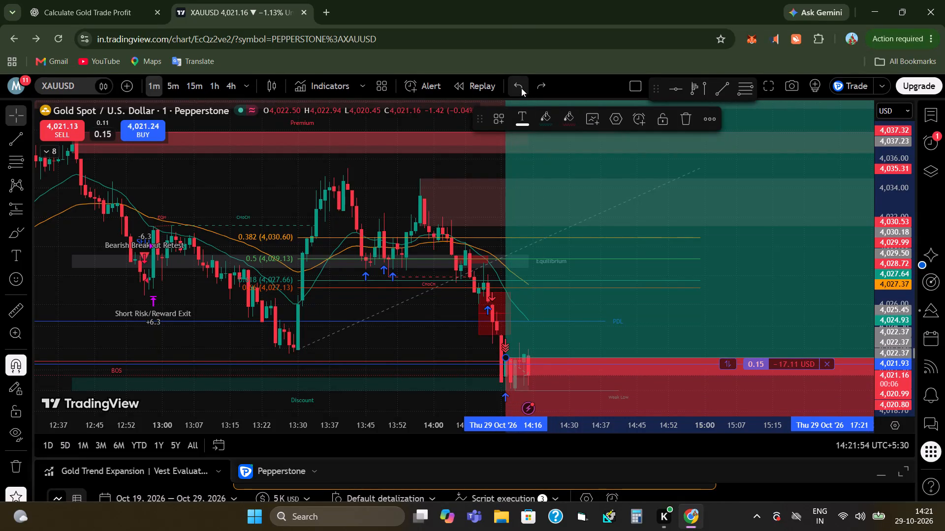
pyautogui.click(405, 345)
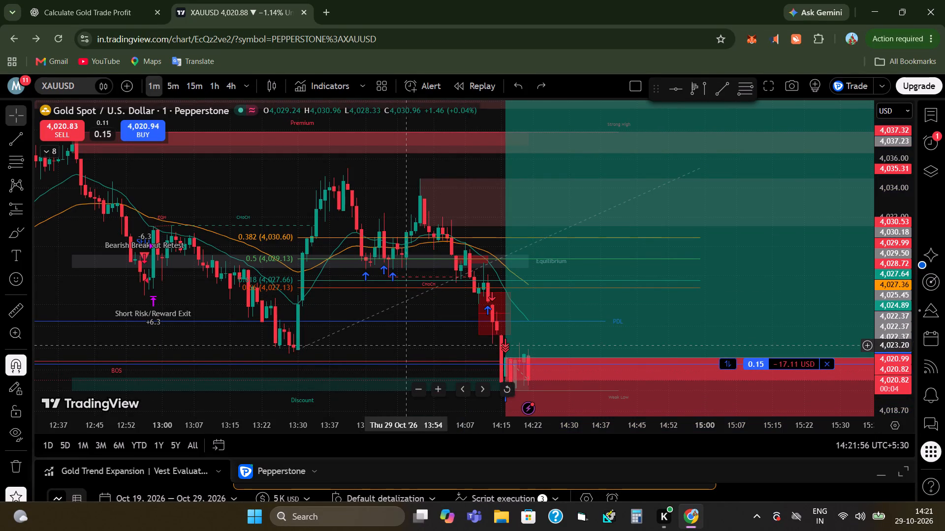
# Raise the stop loss of the open 0.15 XAUUSD long position to 4,015.26, a risk of 100.05 USD.
pyautogui.moveTo(902, 209); pyautogui.dragTo(888, 387)
pyautogui.moveTo(431, 423); pyautogui.dragTo(660, 431)
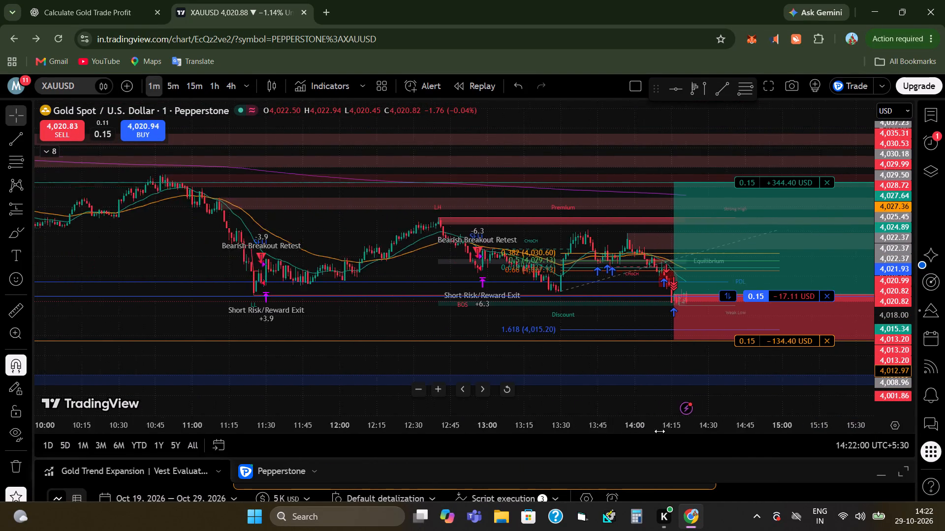
pyautogui.moveTo(660, 431); pyautogui.dragTo(670, 431)
pyautogui.moveTo(644, 370); pyautogui.dragTo(567, 379)
pyautogui.moveTo(896, 357); pyautogui.dragTo(926, 312)
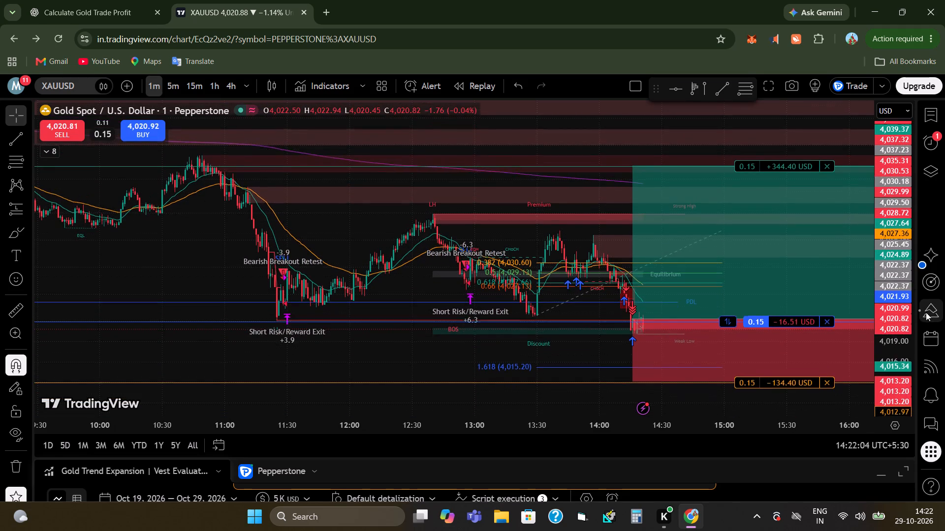
pyautogui.moveTo(926, 312); pyautogui.dragTo(935, 292)
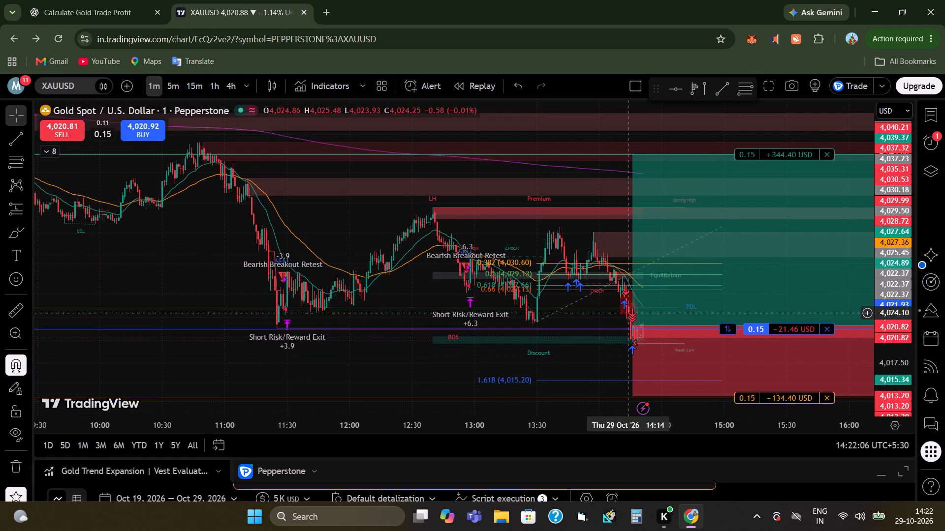
pyautogui.moveTo(601, 360); pyautogui.dragTo(418, 340)
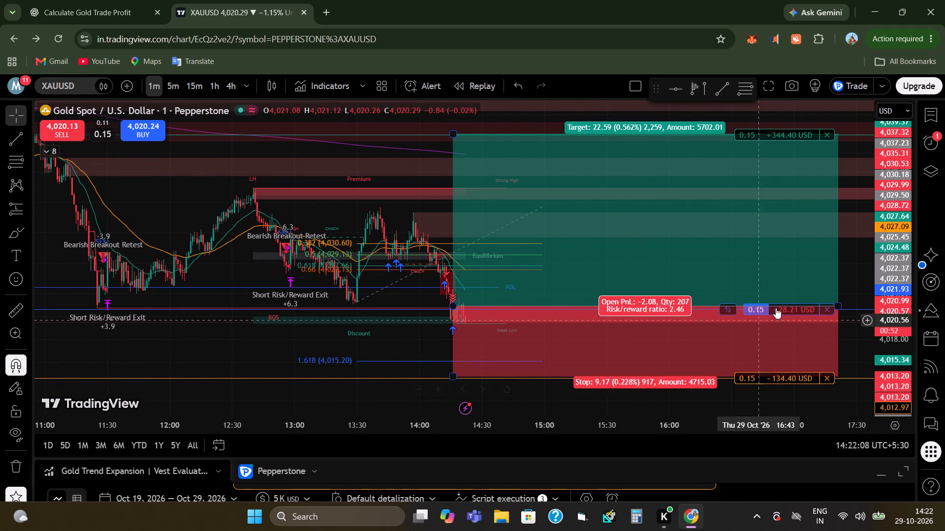
pyautogui.moveTo(886, 343); pyautogui.dragTo(886, 332)
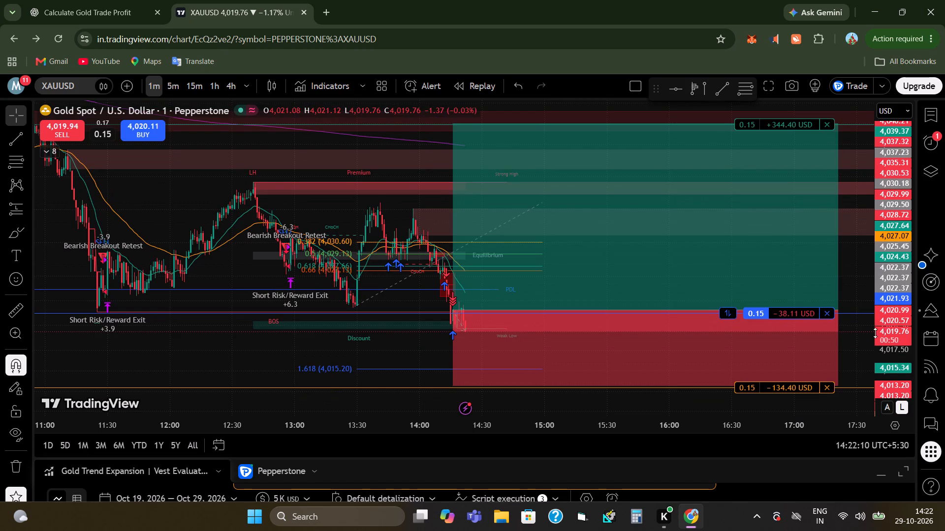
pyautogui.moveTo(597, 429); pyautogui.dragTo(525, 434)
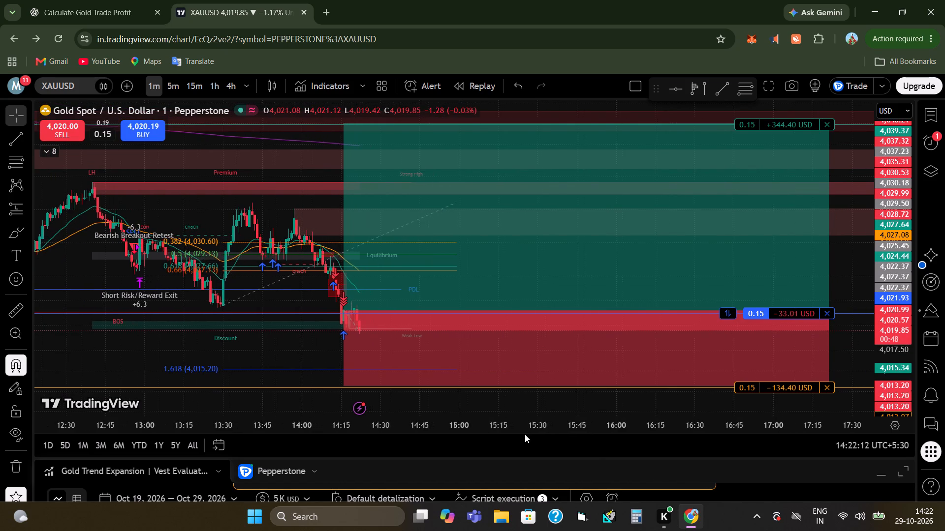
pyautogui.moveTo(525, 434); pyautogui.dragTo(543, 437)
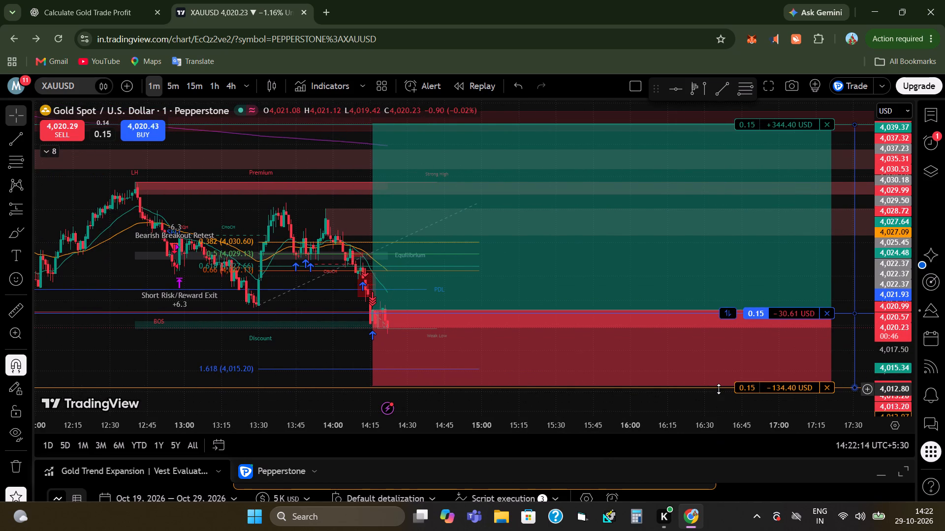
pyautogui.moveTo(717, 388); pyautogui.dragTo(701, 378)
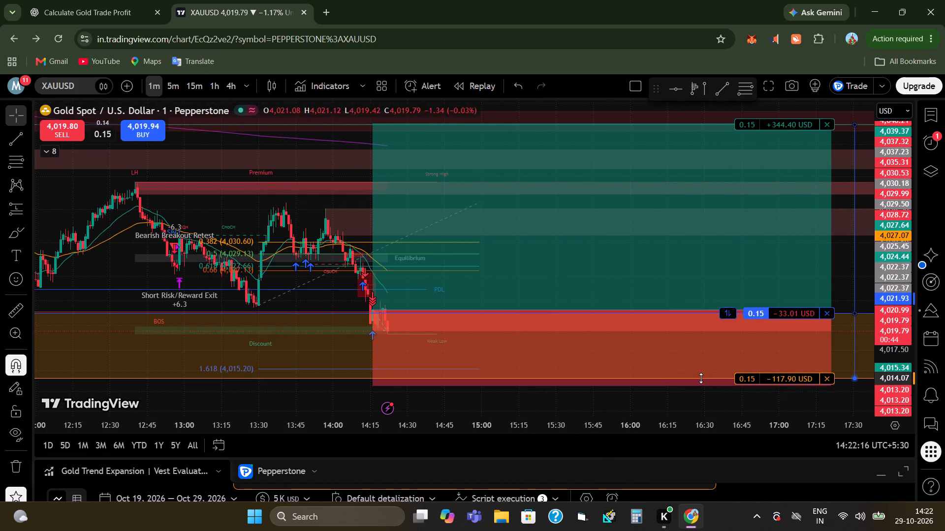
pyautogui.moveTo(701, 378); pyautogui.dragTo(681, 372)
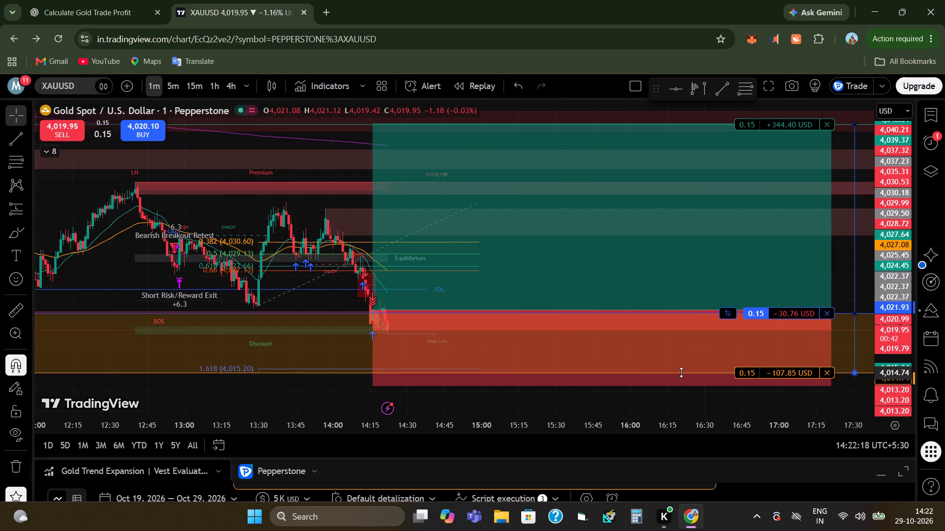
pyautogui.moveTo(681, 372); pyautogui.dragTo(668, 370)
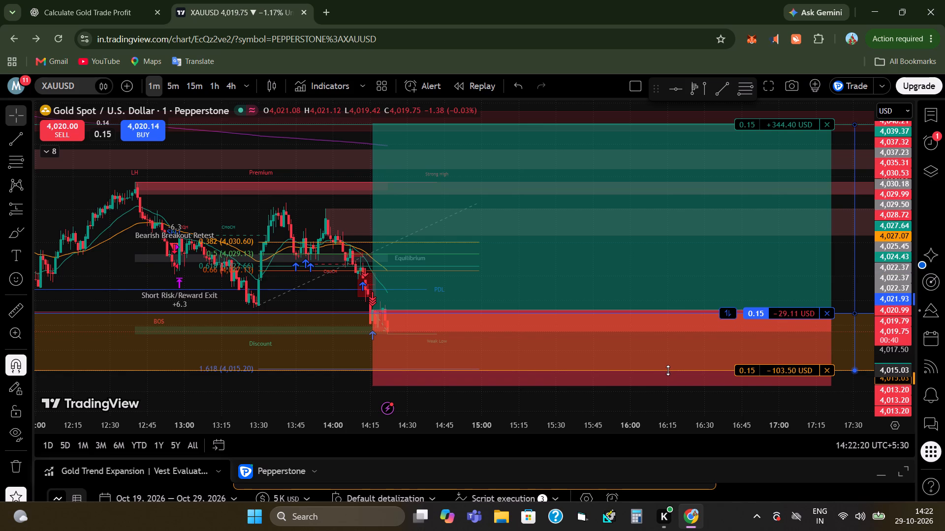
pyautogui.moveTo(668, 370); pyautogui.dragTo(661, 368)
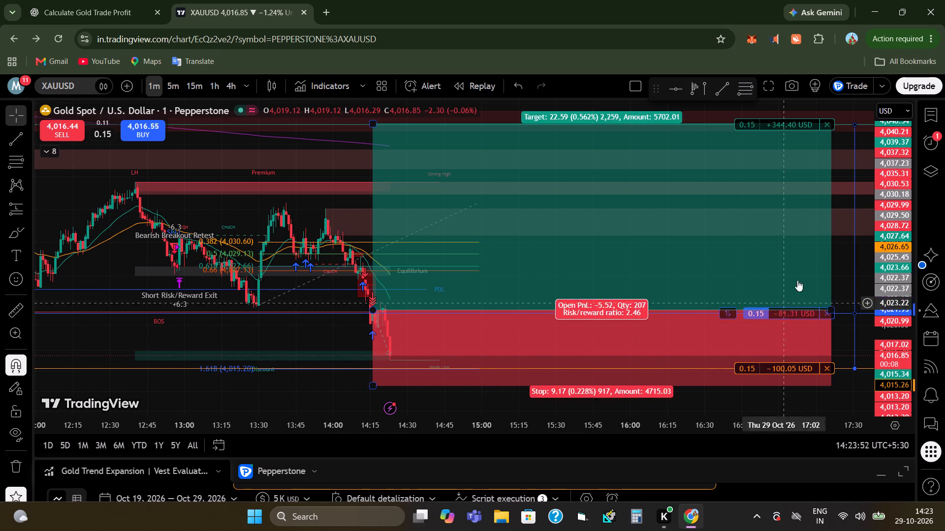
# Examine the earlier one-minute price action, back through the morning and overnight bars, against the open position's take profit and stop loss levels.
pyautogui.moveTo(902, 181); pyautogui.dragTo(916, 315)
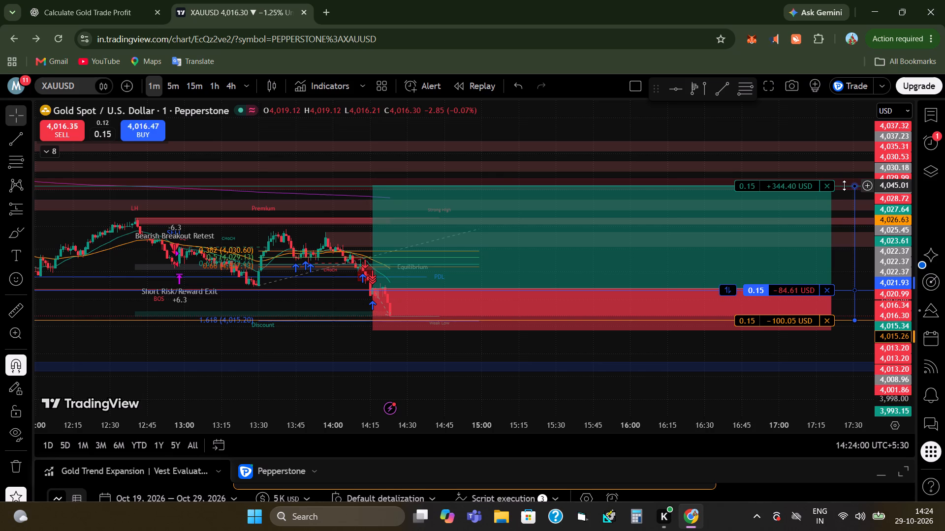
pyautogui.moveTo(285, 429); pyautogui.dragTo(471, 443)
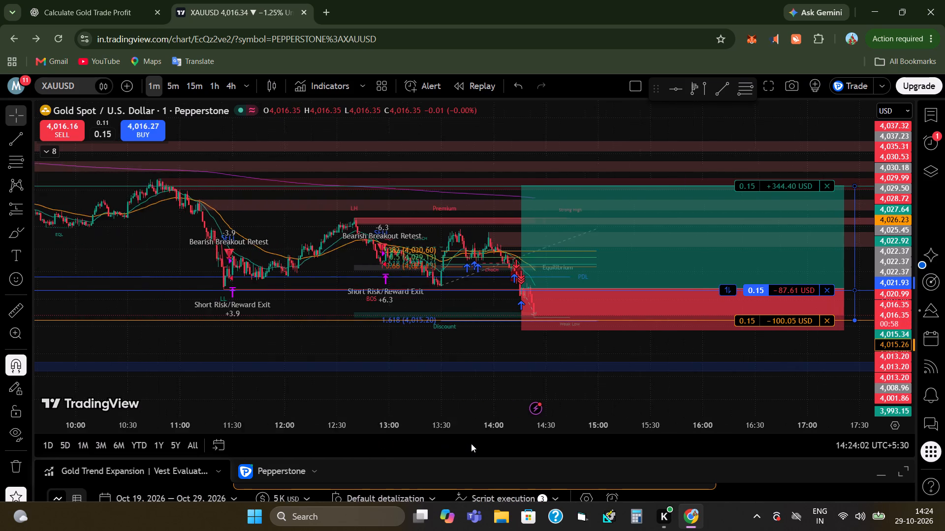
pyautogui.moveTo(471, 443); pyautogui.dragTo(476, 443)
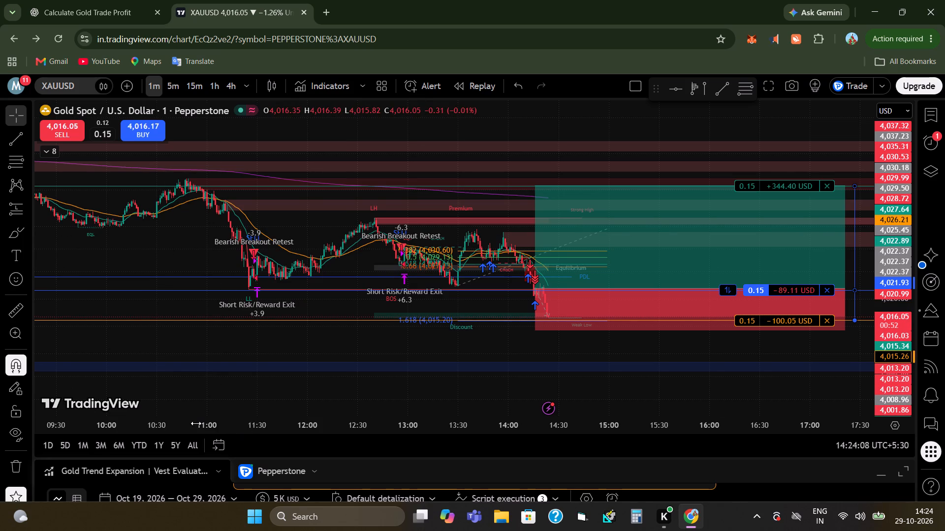
pyautogui.moveTo(196, 423); pyautogui.dragTo(516, 423)
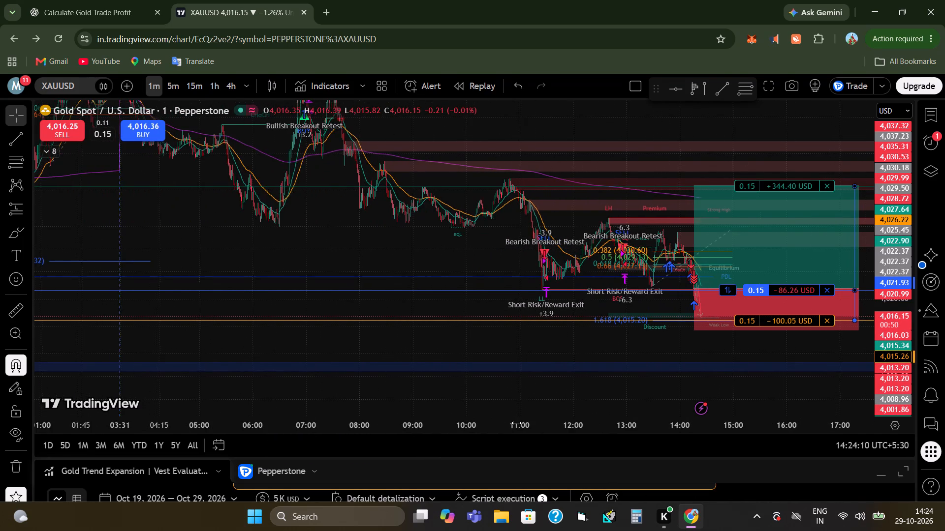
pyautogui.moveTo(516, 423); pyautogui.dragTo(537, 424)
pyautogui.moveTo(356, 245); pyautogui.dragTo(449, 313)
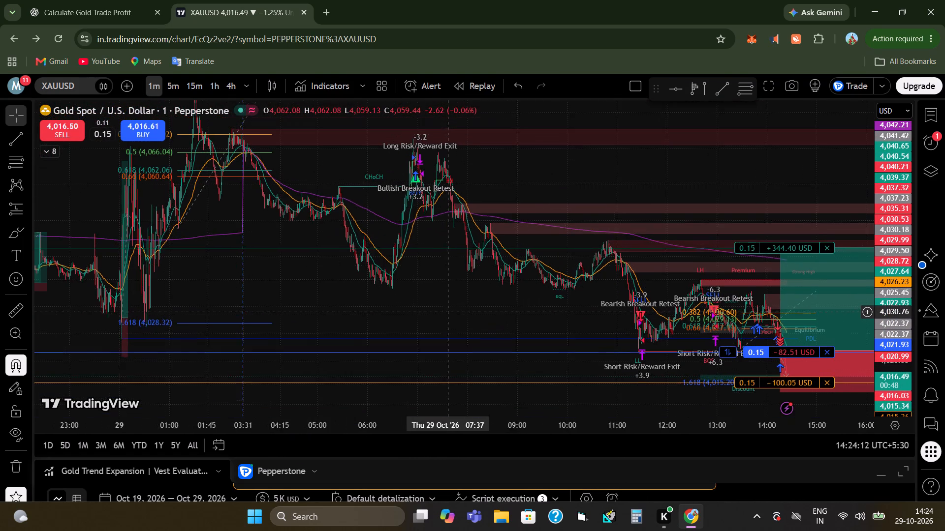
pyautogui.moveTo(449, 313); pyautogui.dragTo(360, 336)
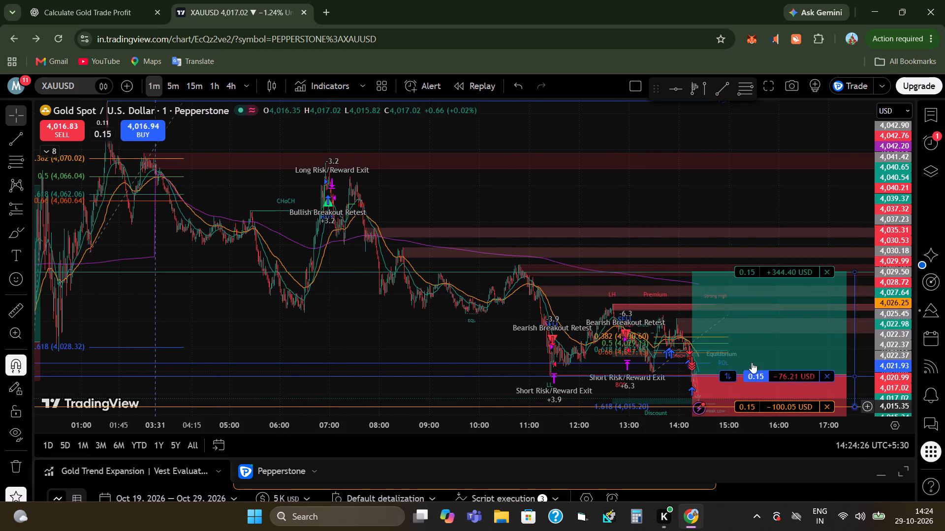
pyautogui.moveTo(378, 348); pyautogui.dragTo(275, 253)
pyautogui.moveTo(293, 247); pyautogui.dragTo(326, 298)
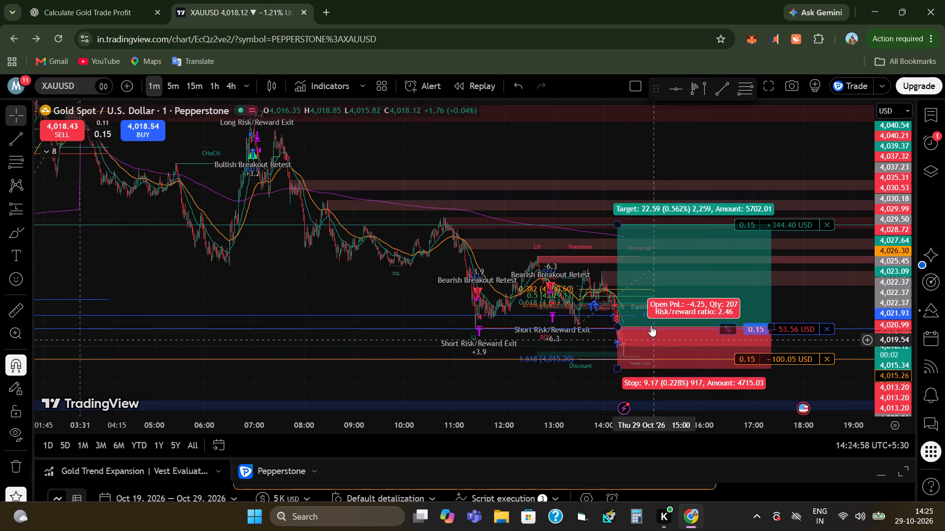
# Examine the latest one-minute bars after 14:15 around the position's entry, stop loss and long position drawing.
pyautogui.moveTo(660, 424); pyautogui.dragTo(511, 425)
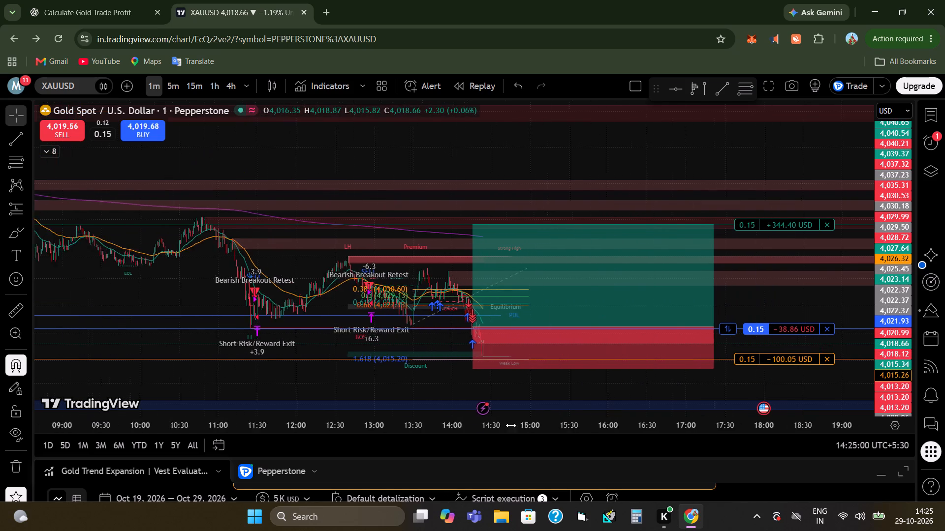
pyautogui.moveTo(511, 425); pyautogui.dragTo(528, 427)
pyautogui.moveTo(882, 338); pyautogui.dragTo(886, 271)
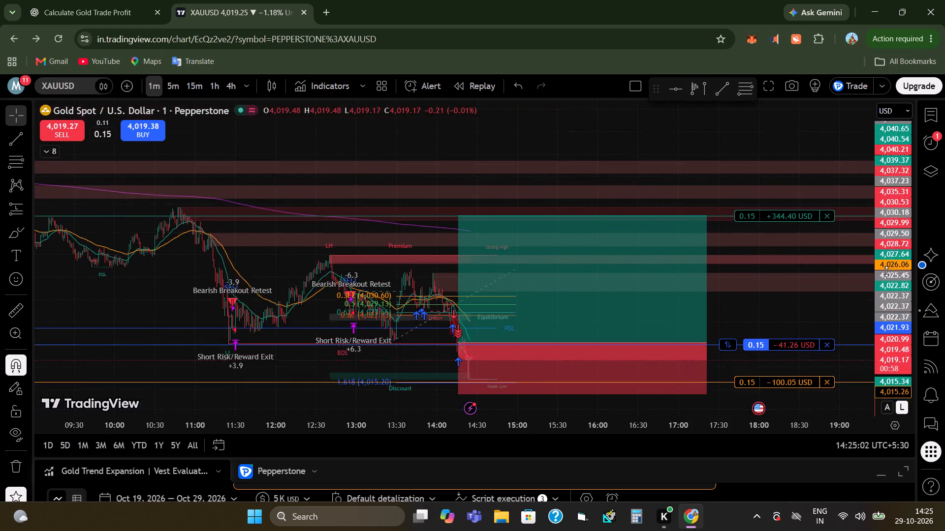
pyautogui.moveTo(886, 271); pyautogui.dragTo(912, 273)
pyautogui.moveTo(615, 431); pyautogui.dragTo(503, 426)
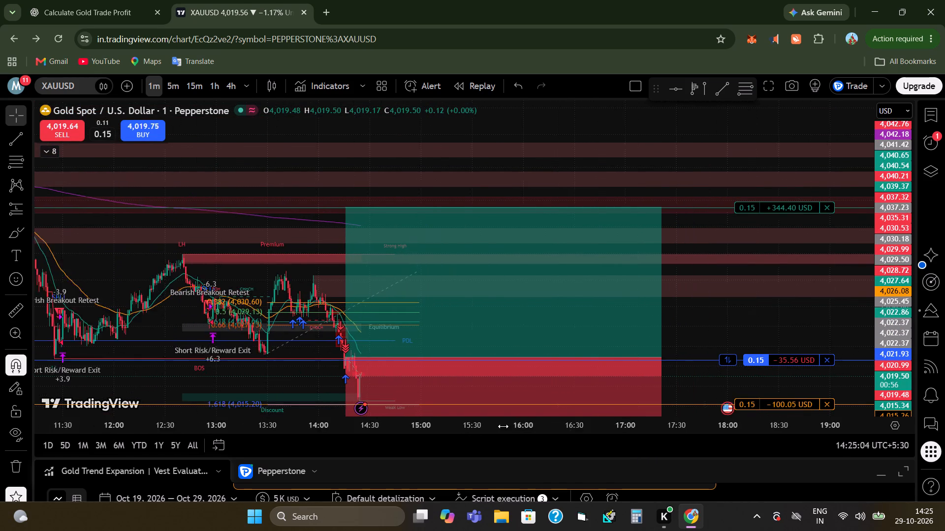
pyautogui.moveTo(503, 426); pyautogui.dragTo(359, 419)
pyautogui.moveTo(596, 317); pyautogui.dragTo(670, 274)
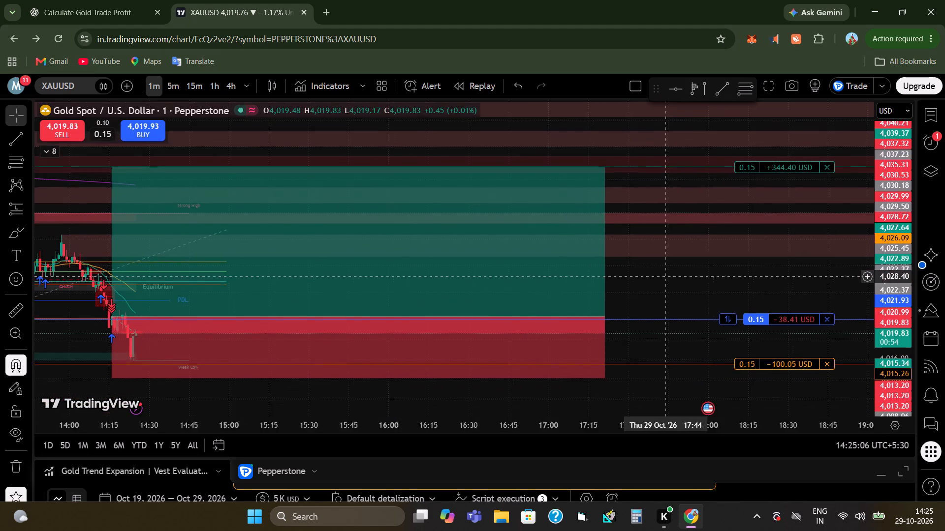
pyautogui.moveTo(670, 274); pyautogui.dragTo(727, 265)
pyautogui.moveTo(496, 422); pyautogui.dragTo(444, 419)
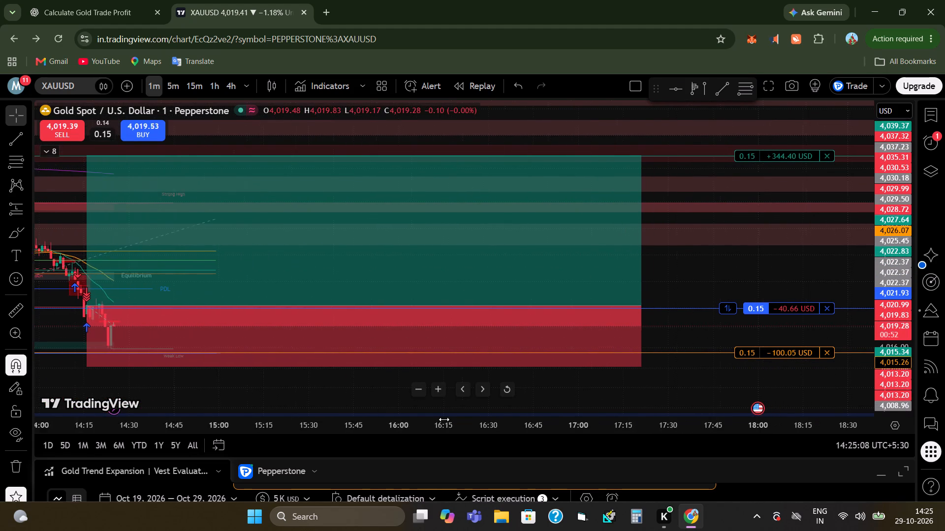
pyautogui.moveTo(444, 419); pyautogui.dragTo(412, 420)
pyautogui.moveTo(603, 386); pyautogui.dragTo(603, 386)
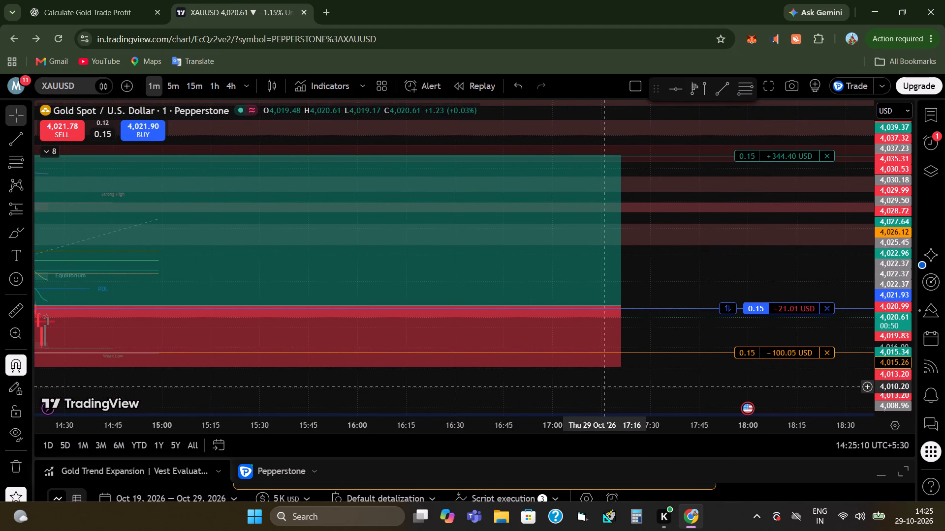
pyautogui.moveTo(603, 386); pyautogui.dragTo(848, 358)
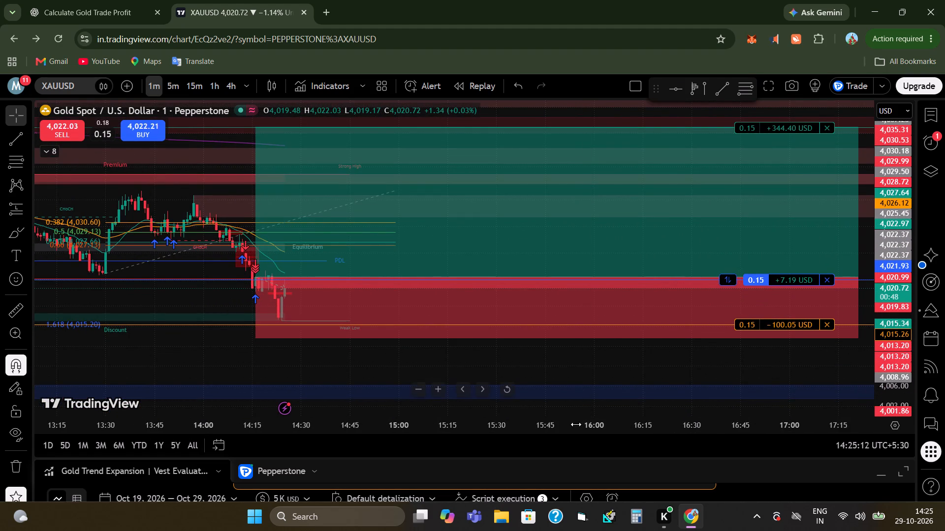
pyautogui.moveTo(576, 424); pyautogui.dragTo(537, 428)
pyautogui.moveTo(394, 385); pyautogui.dragTo(622, 387)
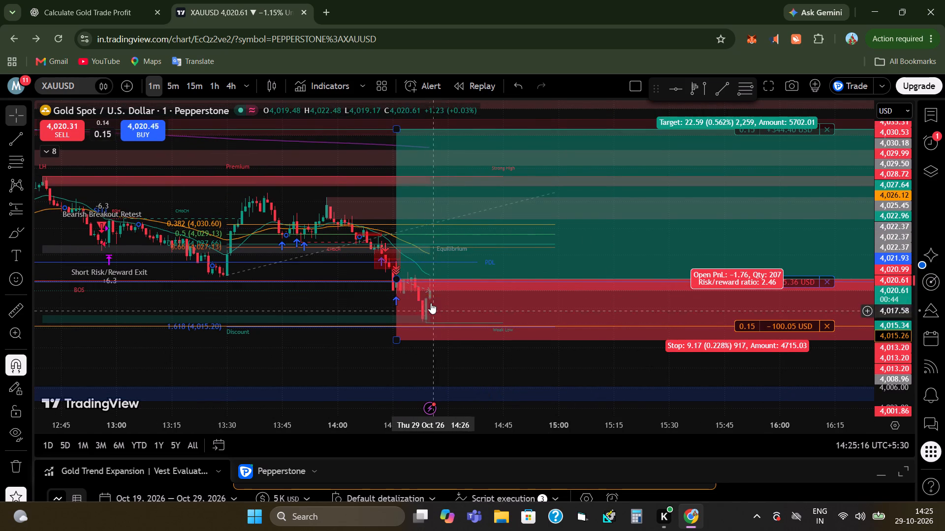
# Buy another 0.15 XAUUSD at market price.
pyautogui.click(144, 126)
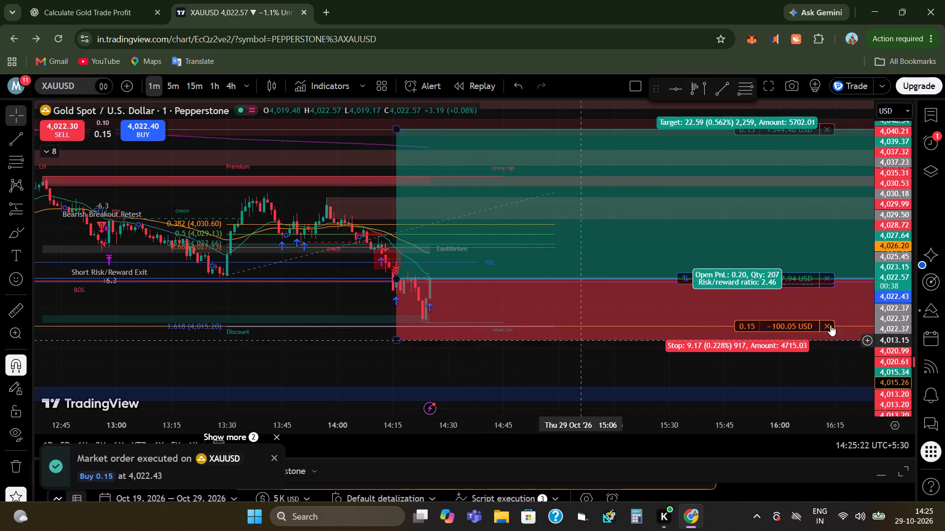
# Add a take profit at 4,038.14 to the newly bought 0.15 XAUUSD position, targeting 235.65 USD.
pyautogui.moveTo(708, 279); pyautogui.dragTo(707, 188)
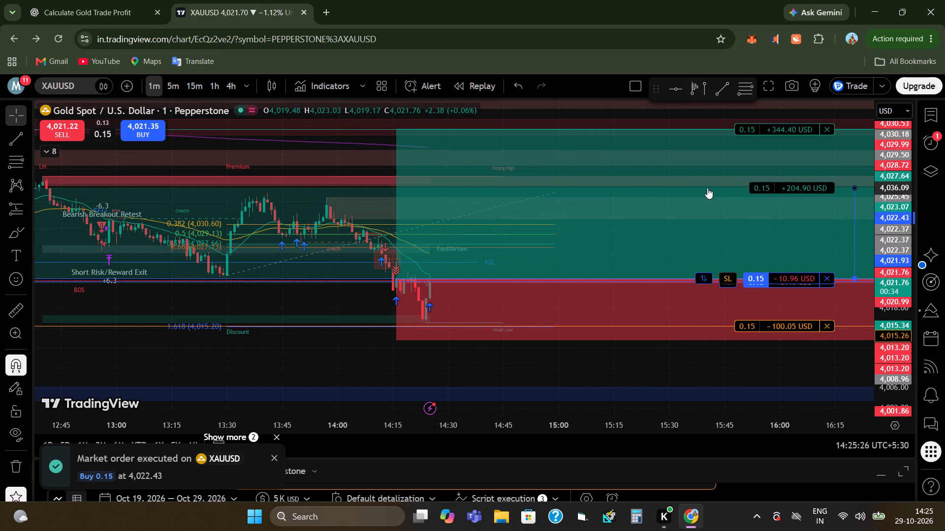
pyautogui.moveTo(707, 188); pyautogui.dragTo(671, 174)
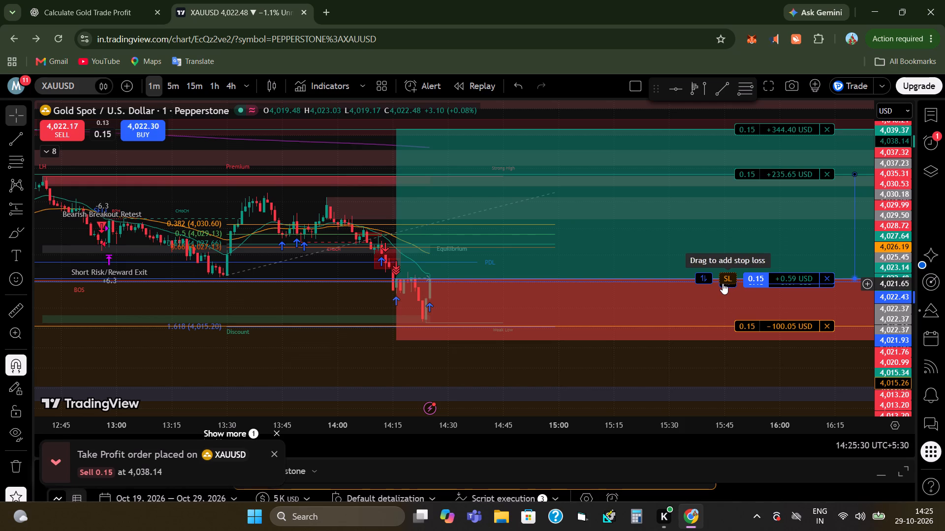
# Add a stop loss at 4,015.73 to the newly bought 0.15 XAUUSD position, risking 100.50 USD.
pyautogui.moveTo(727, 279); pyautogui.dragTo(734, 305)
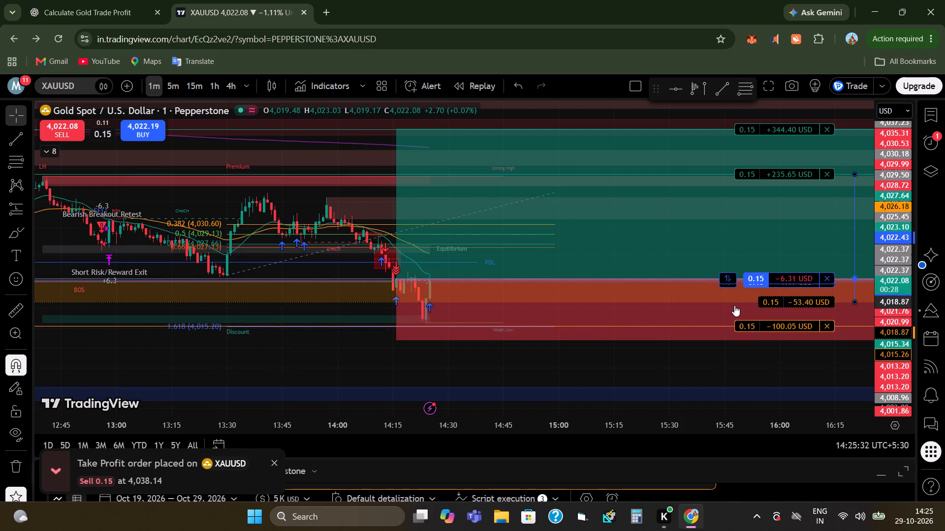
pyautogui.moveTo(734, 305); pyautogui.dragTo(719, 321)
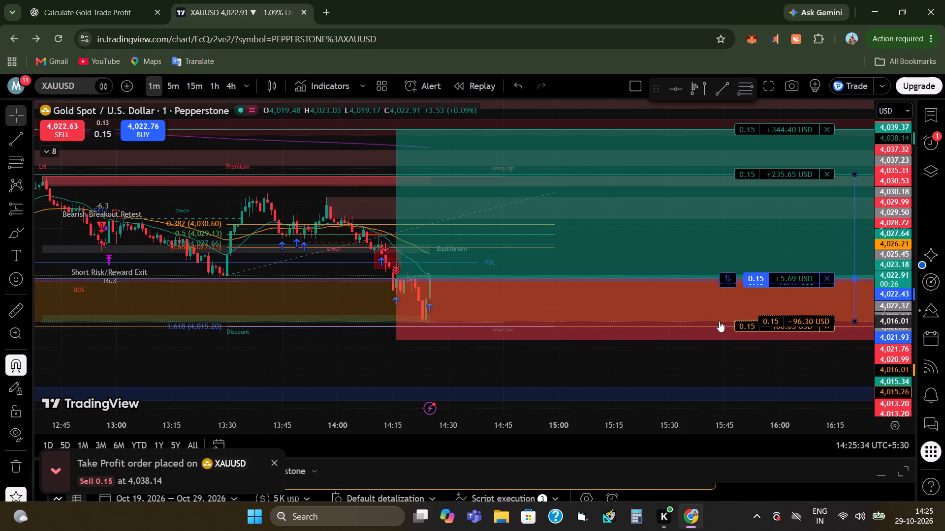
pyautogui.moveTo(719, 321); pyautogui.dragTo(716, 323)
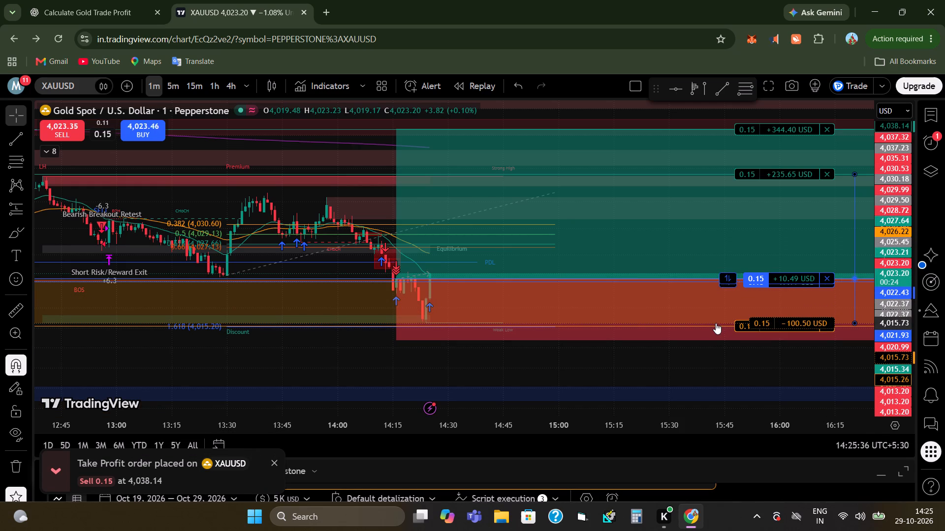
pyautogui.moveTo(716, 323); pyautogui.dragTo(716, 324)
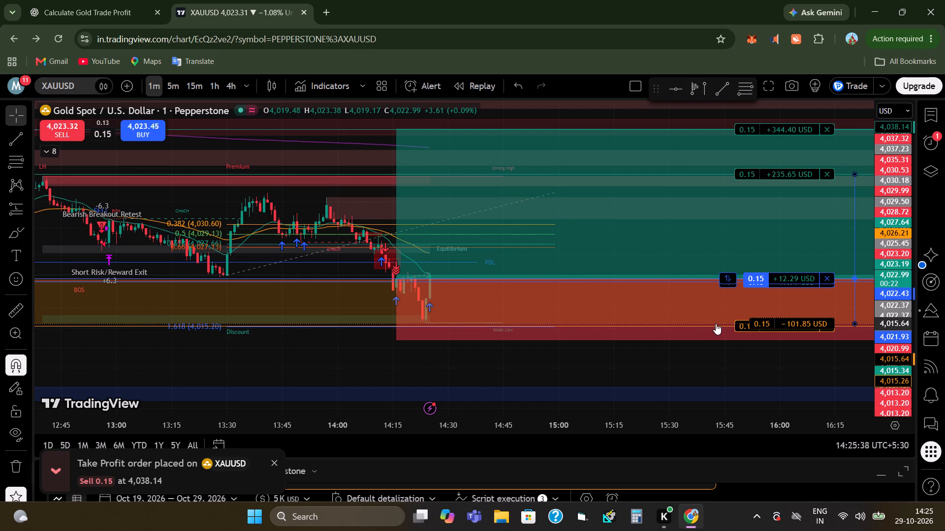
pyautogui.moveTo(716, 324); pyautogui.dragTo(709, 323)
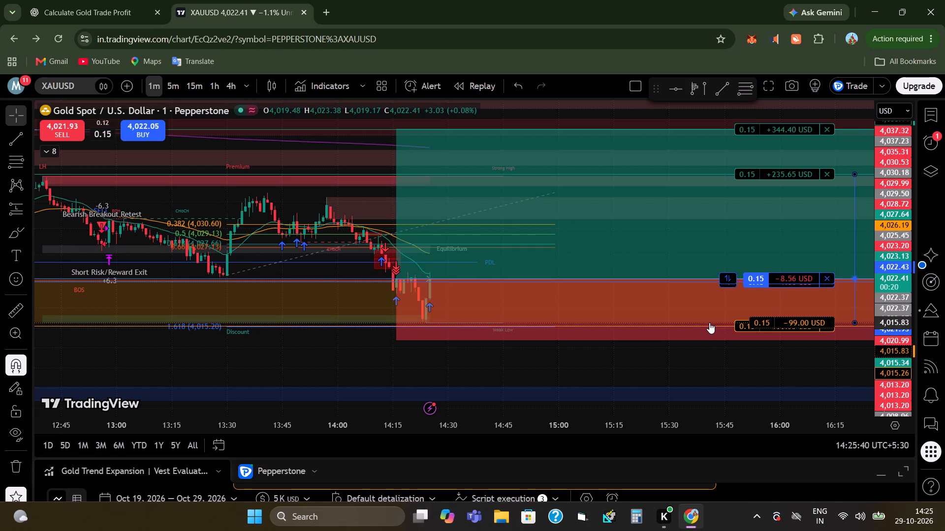
pyautogui.moveTo(709, 323); pyautogui.dragTo(716, 323)
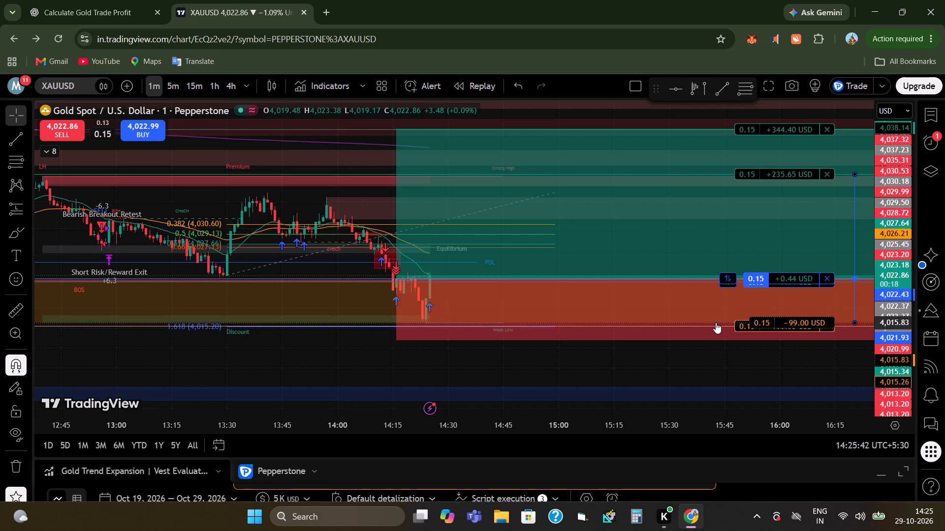
pyautogui.moveTo(716, 323); pyautogui.dragTo(717, 323)
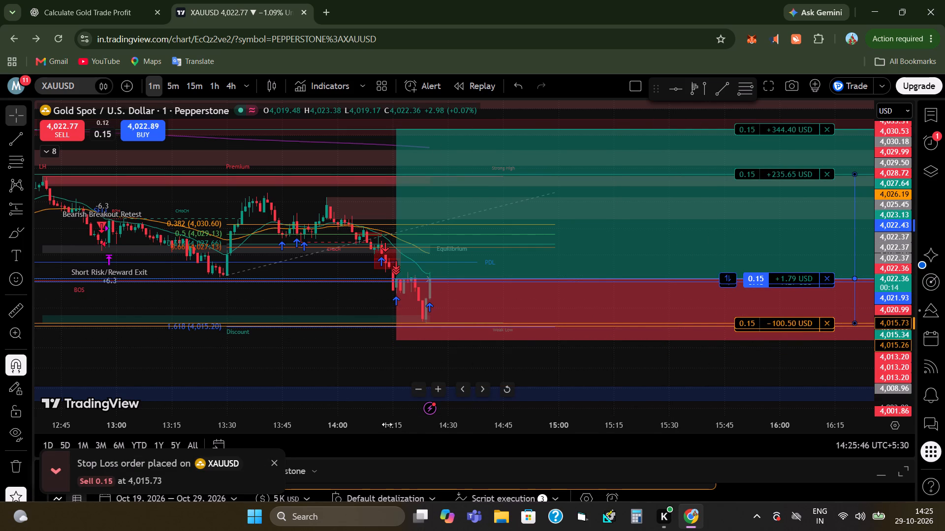
# Examine the latest XAUUSD price action on the five-minute and one-minute charts against the open positions' entry, take profit and stop loss levels.
pyautogui.moveTo(386, 424); pyautogui.dragTo(479, 442)
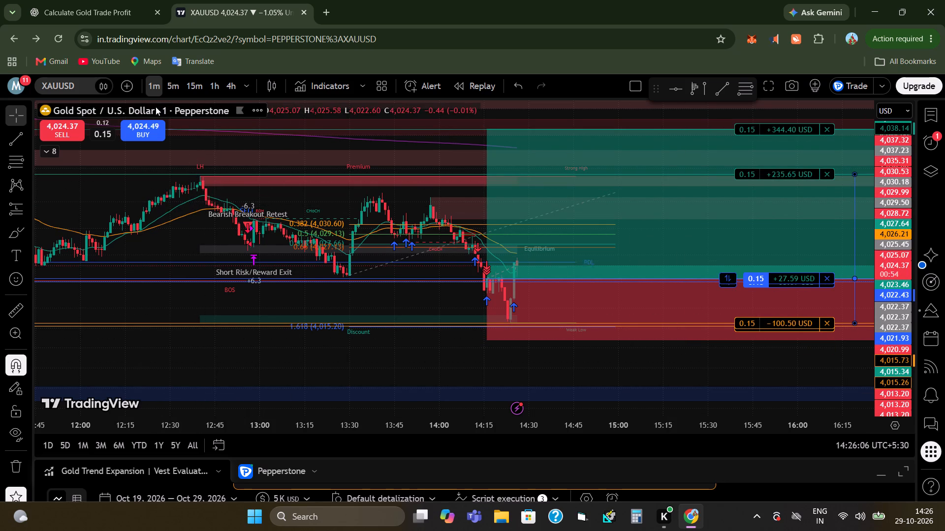
pyautogui.click(171, 83)
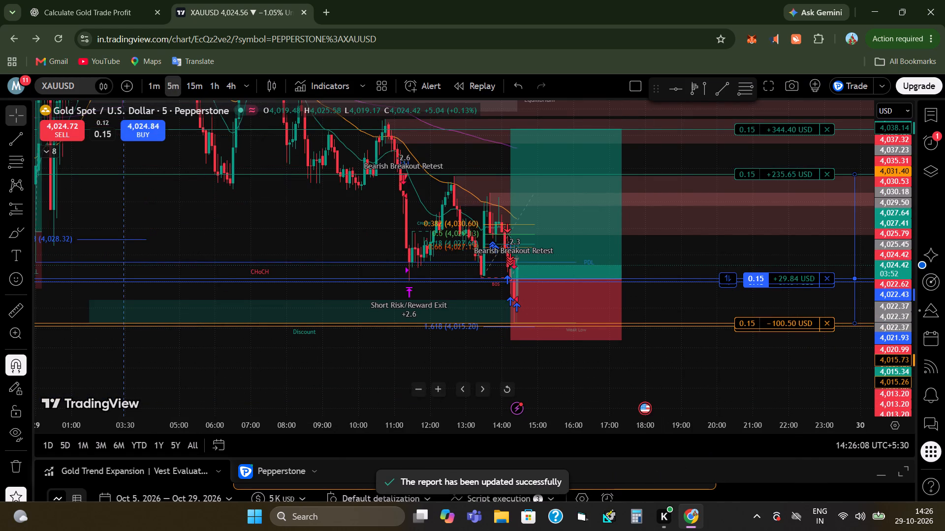
pyautogui.moveTo(651, 342); pyautogui.dragTo(675, 380)
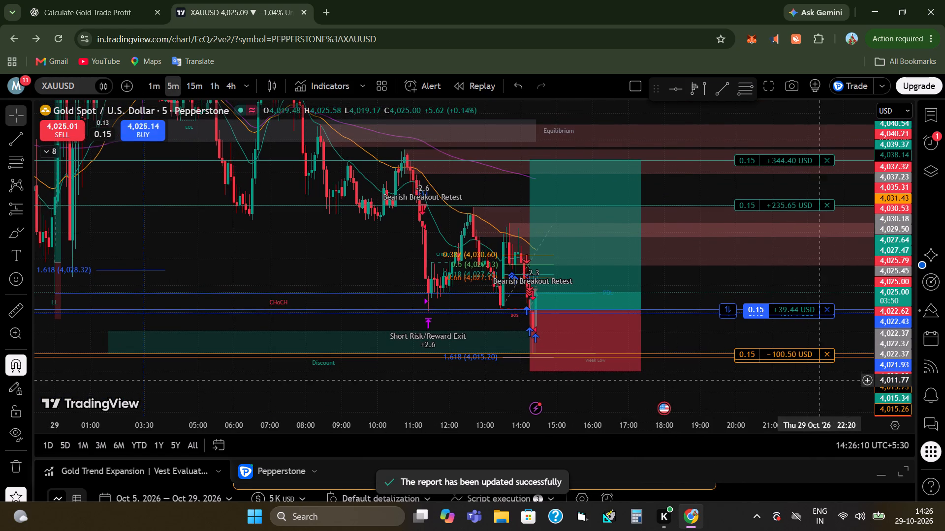
pyautogui.moveTo(895, 365); pyautogui.dragTo(902, 357)
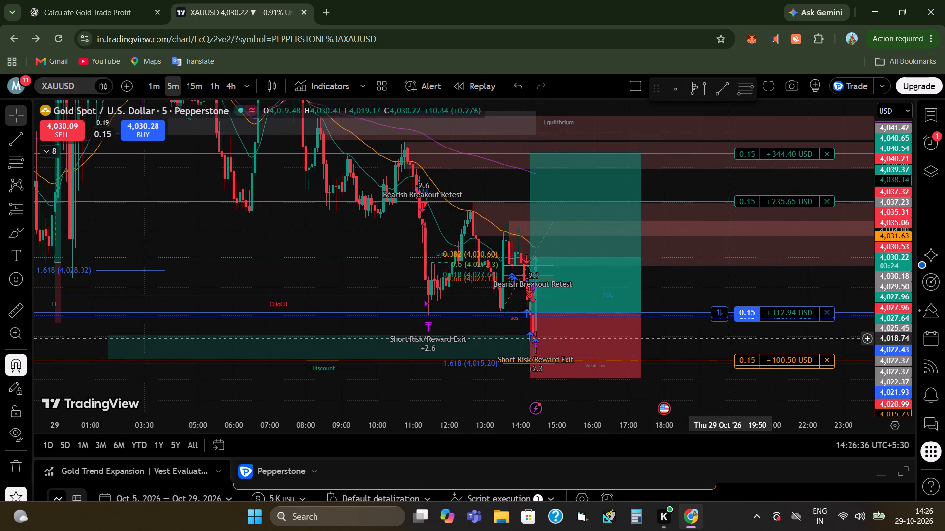
pyautogui.click(149, 87)
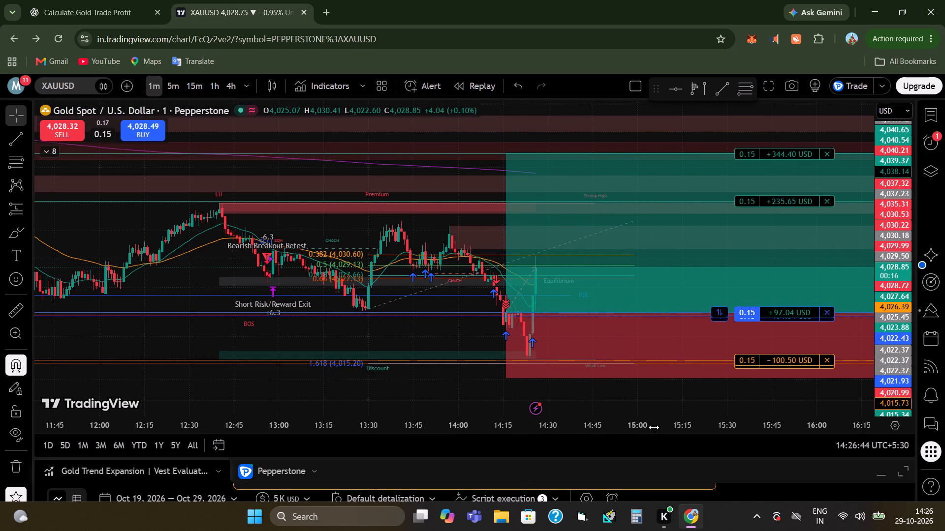
pyautogui.moveTo(655, 429); pyautogui.dragTo(630, 440)
pyautogui.moveTo(829, 407); pyautogui.dragTo(624, 401)
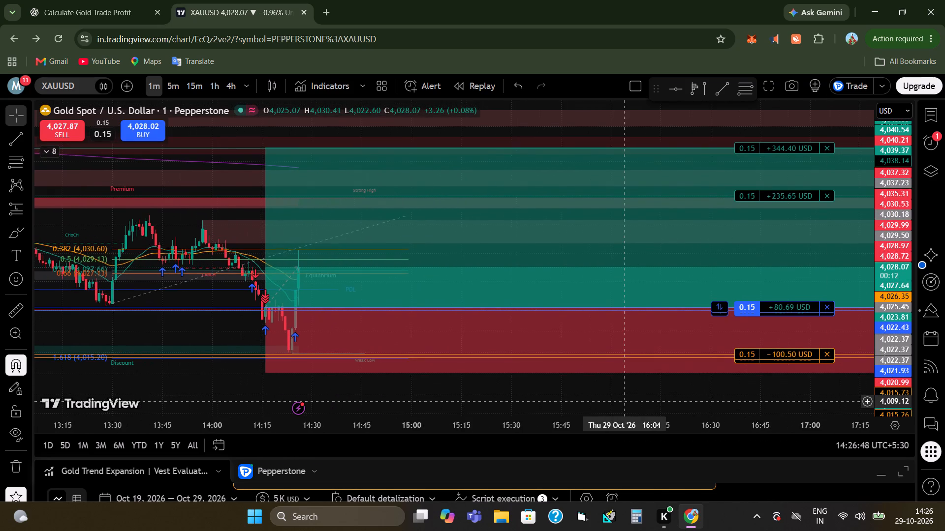
pyautogui.moveTo(624, 401); pyautogui.dragTo(724, 412)
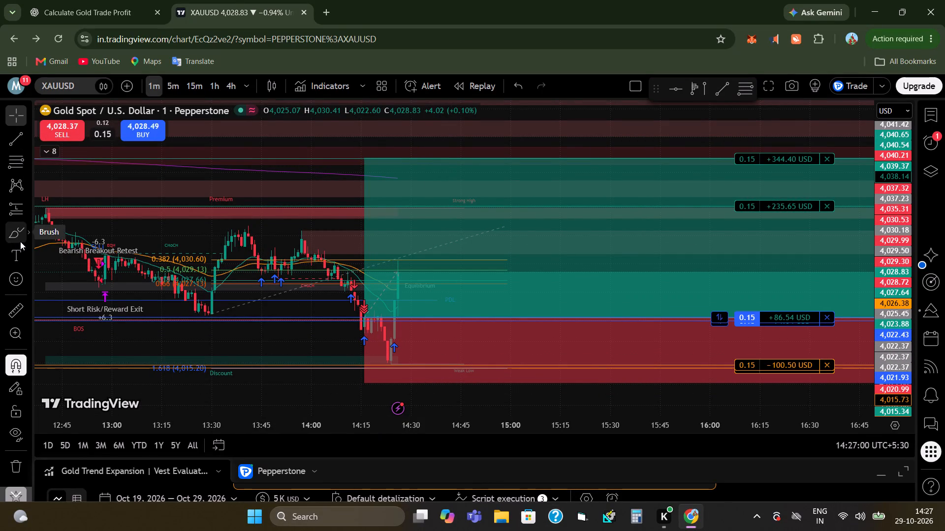
# Draw a rectangle just below the position entry from 14:26 to about 15:29, spanning about 4,022.60 down to 4,019.52.
pyautogui.click(30, 231)
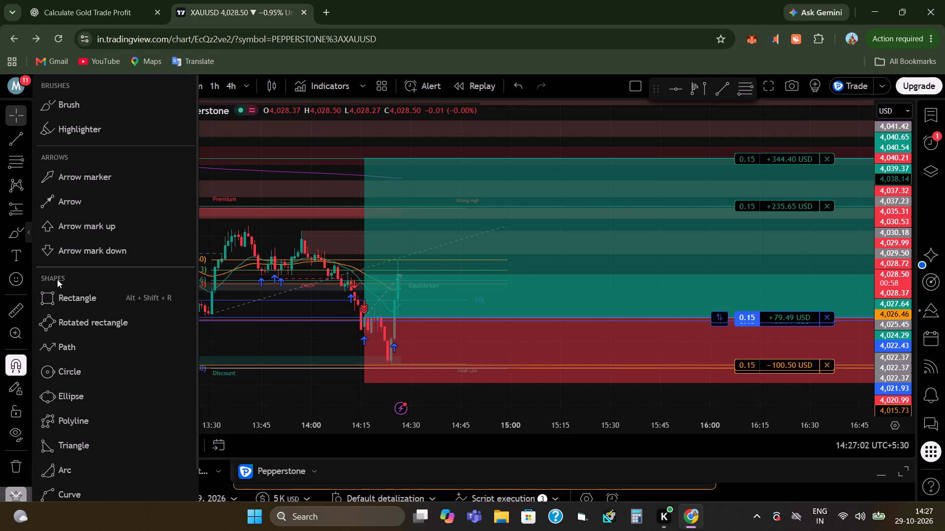
pyautogui.click(58, 297)
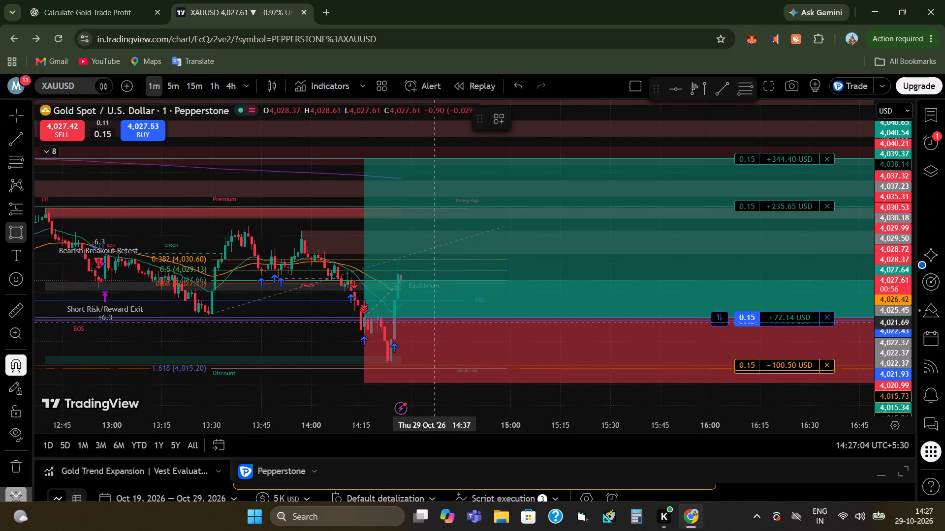
pyautogui.click(400, 318)
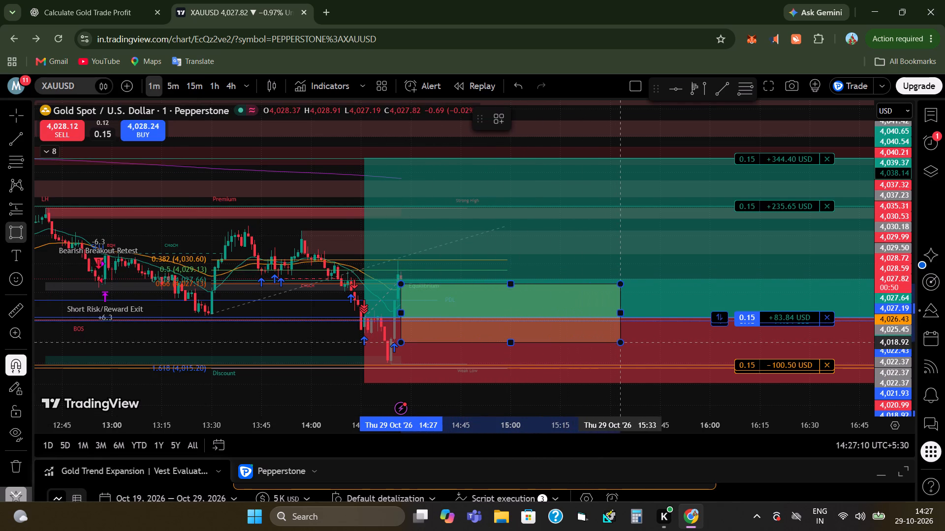
pyautogui.click(606, 338)
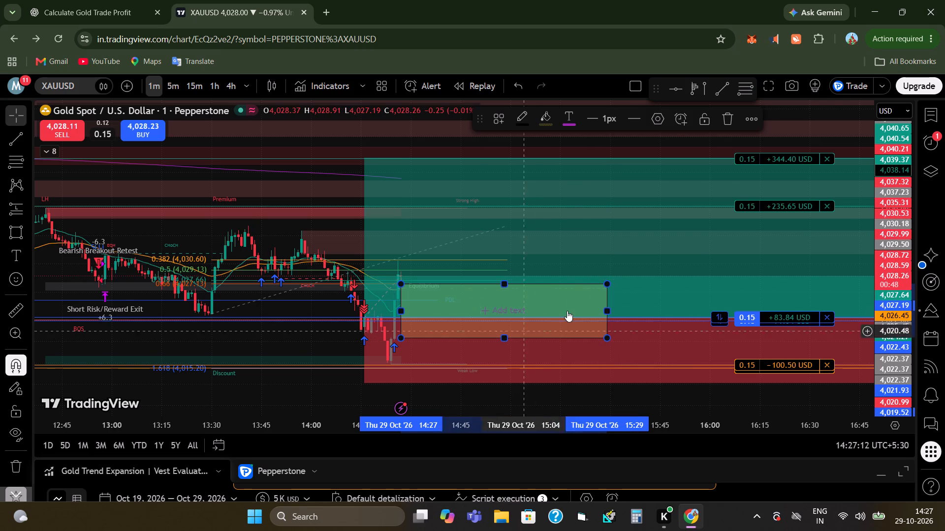
pyautogui.moveTo(400, 284); pyautogui.dragTo(403, 298)
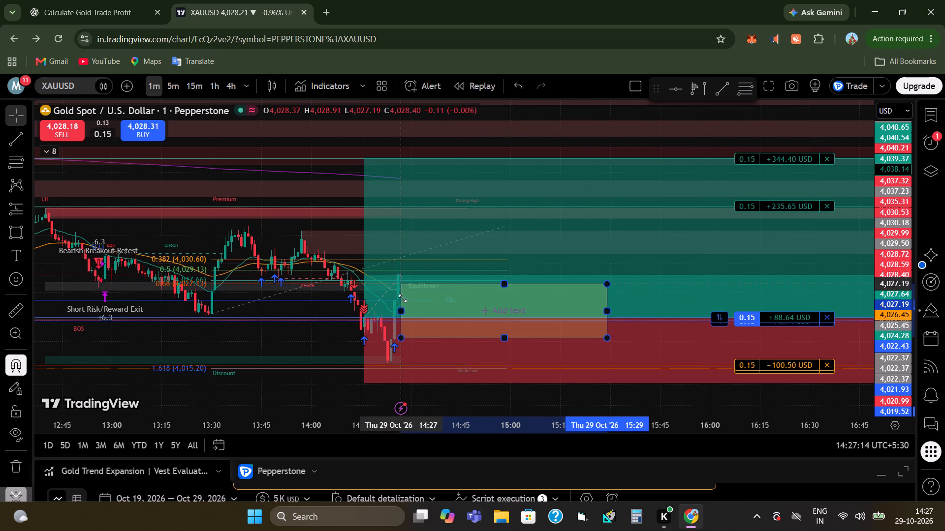
pyautogui.moveTo(403, 298); pyautogui.dragTo(396, 318)
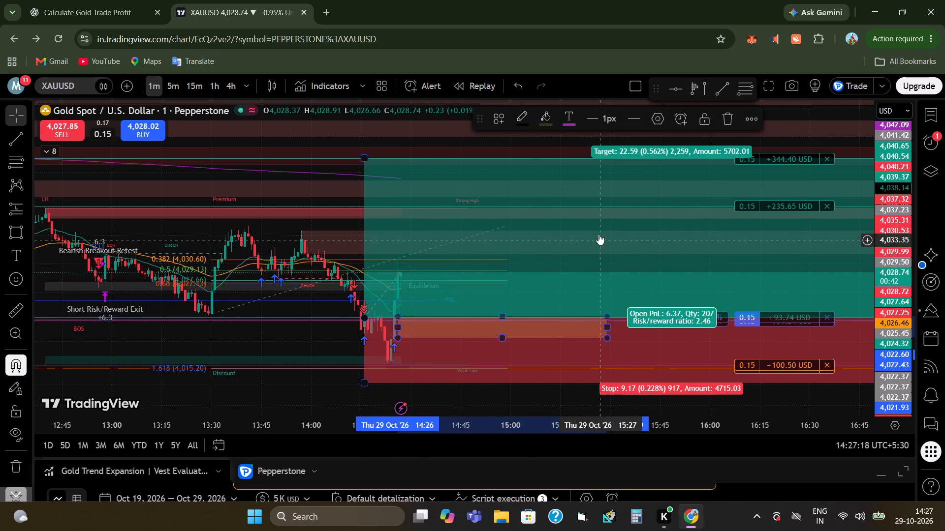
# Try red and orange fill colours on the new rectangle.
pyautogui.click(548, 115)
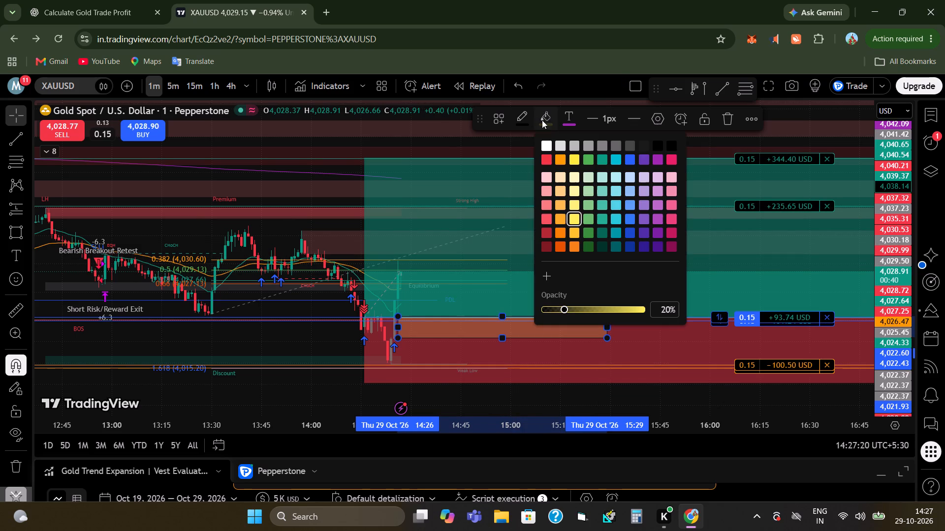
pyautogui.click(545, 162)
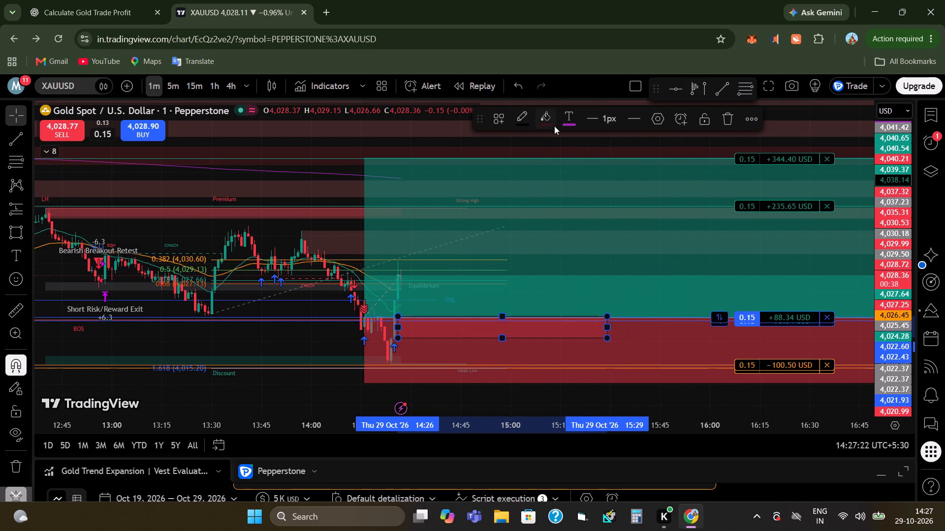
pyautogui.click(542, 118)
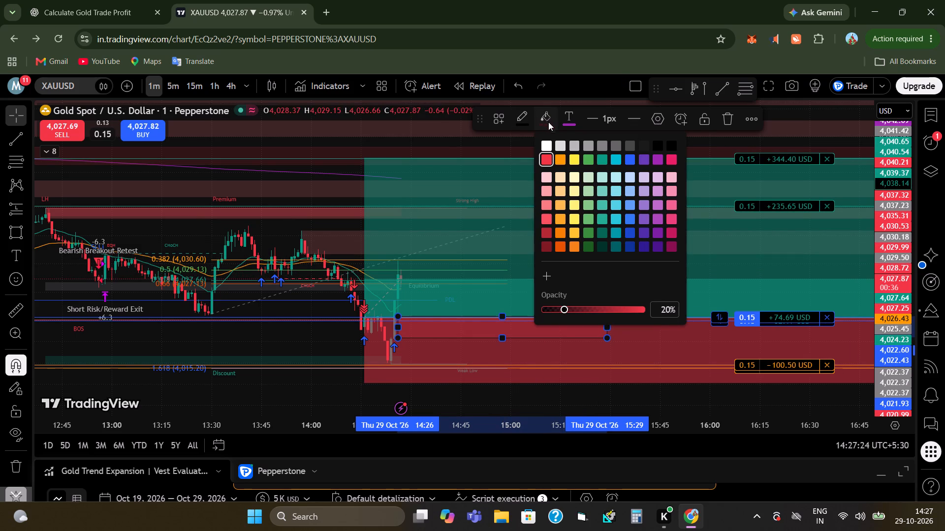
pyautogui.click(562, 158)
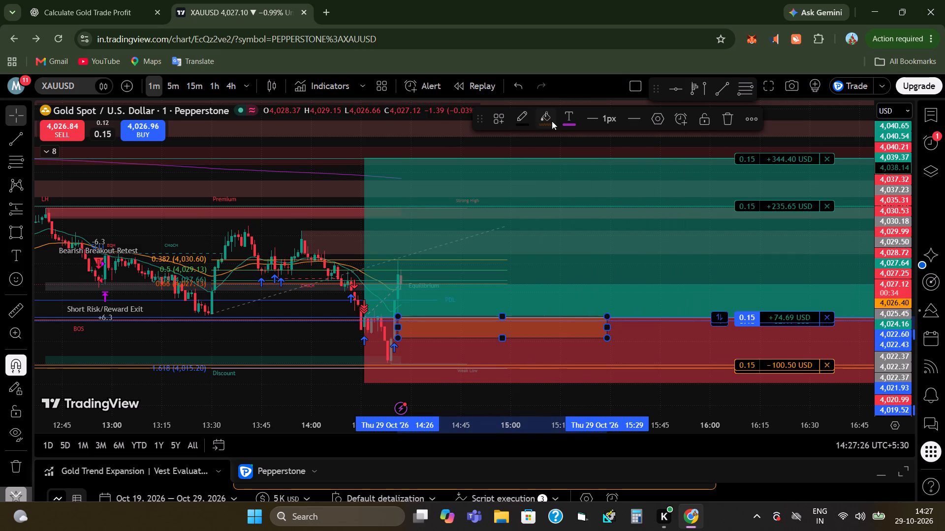
# Fill the rectangle below the entry with black at 39% opacity.
pyautogui.click(546, 117)
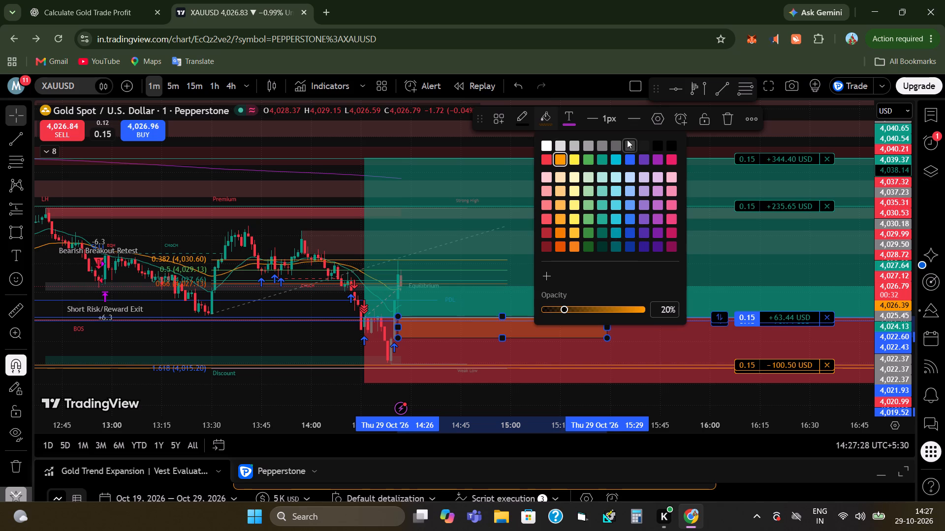
pyautogui.click(668, 147)
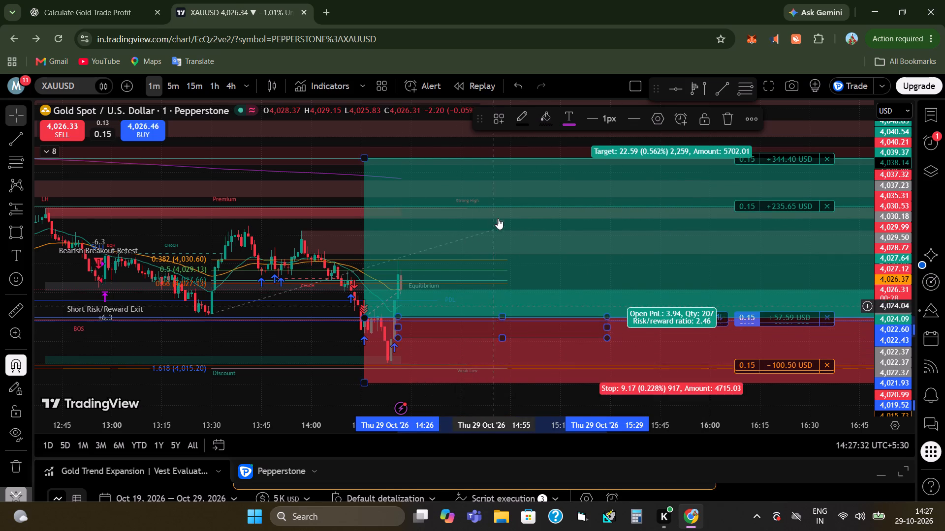
pyautogui.click(547, 117)
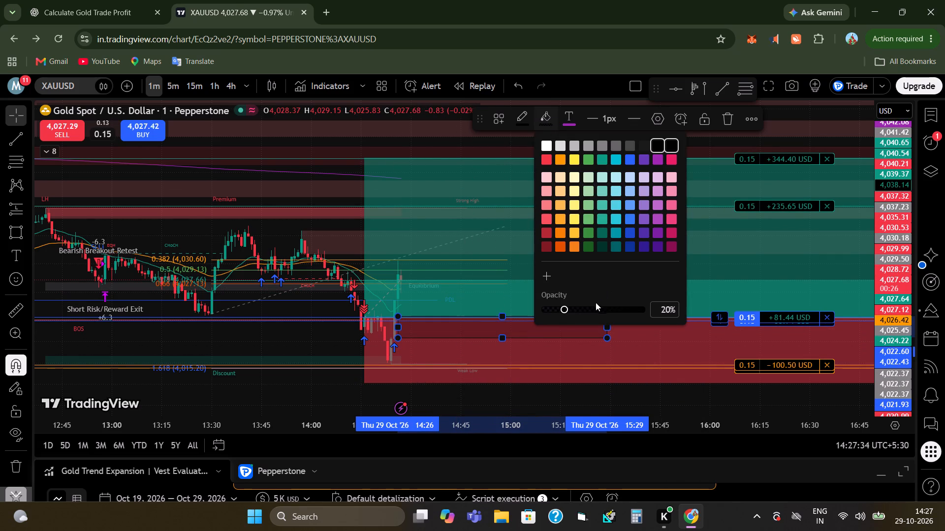
pyautogui.moveTo(566, 310); pyautogui.dragTo(589, 306)
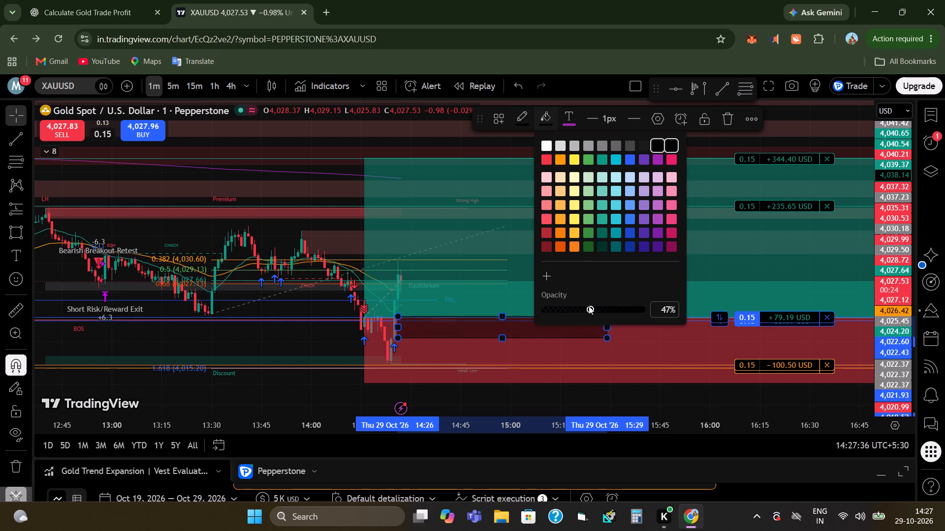
pyautogui.moveTo(589, 306); pyautogui.dragTo(583, 307)
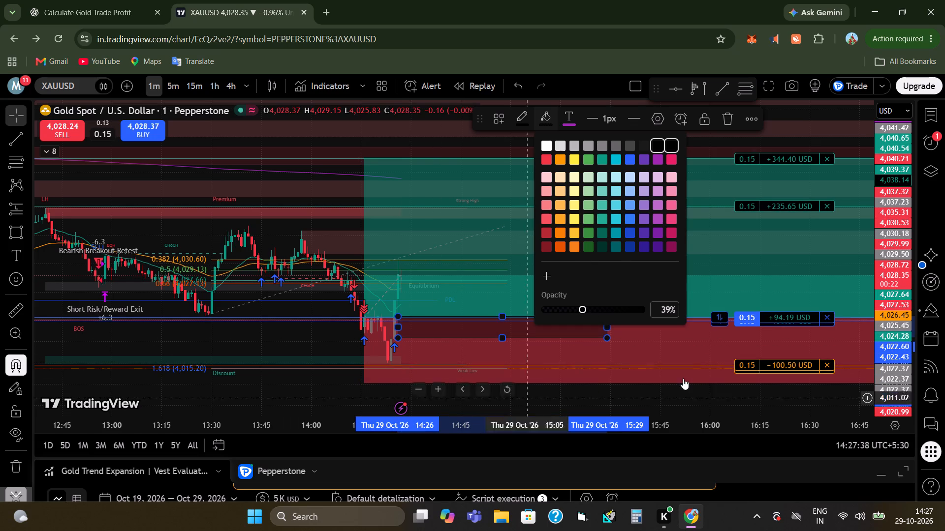
pyautogui.click(498, 329)
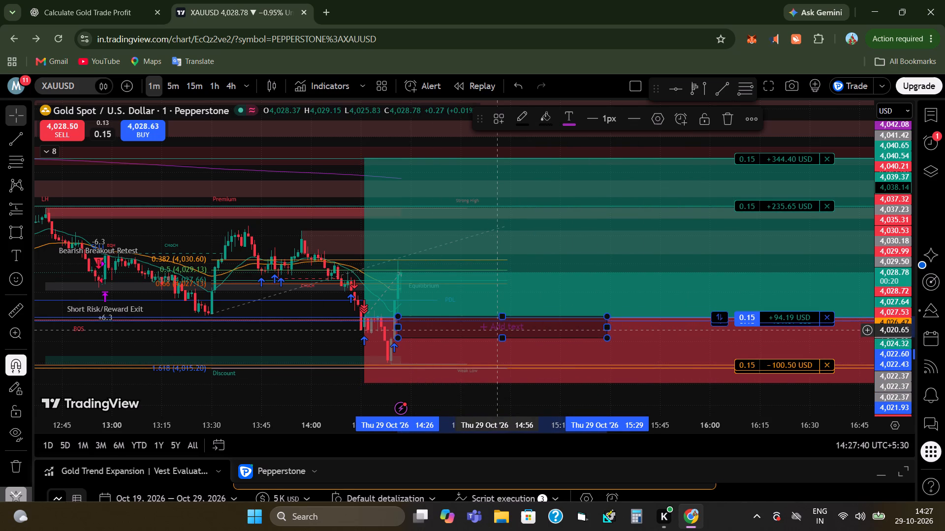
# Label the rectangle with the centred inside text "internal FVG".
pyautogui.doubleClick(500, 329)
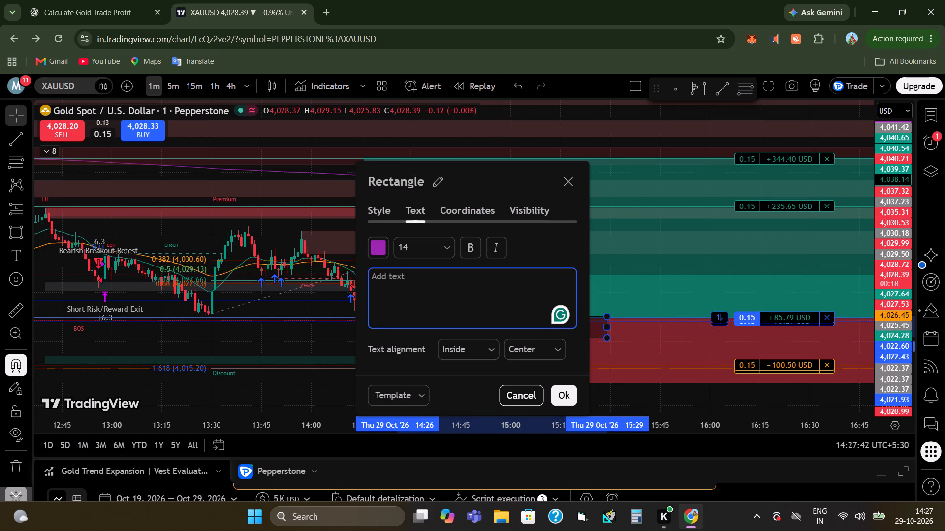
pyautogui.write('internal')
pyautogui.press('space')
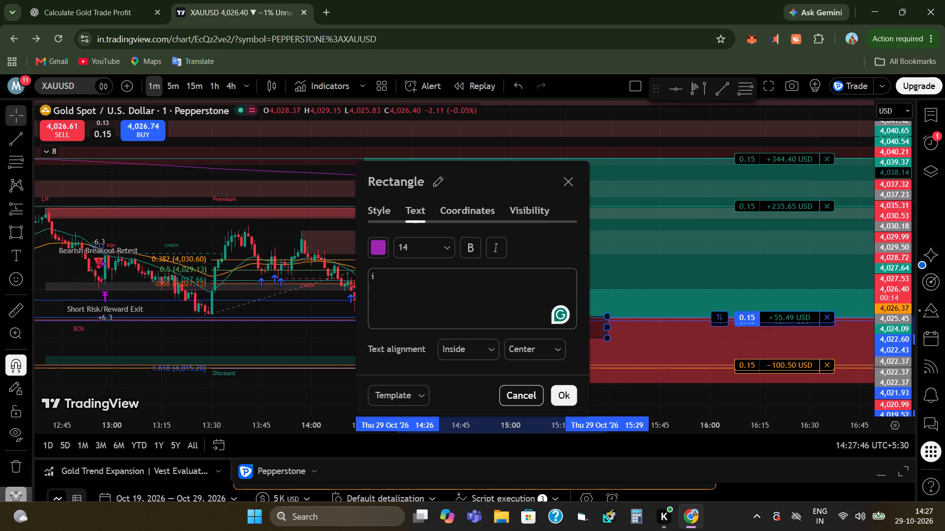
pyautogui.write('FVG')
pyautogui.click(396, 280)
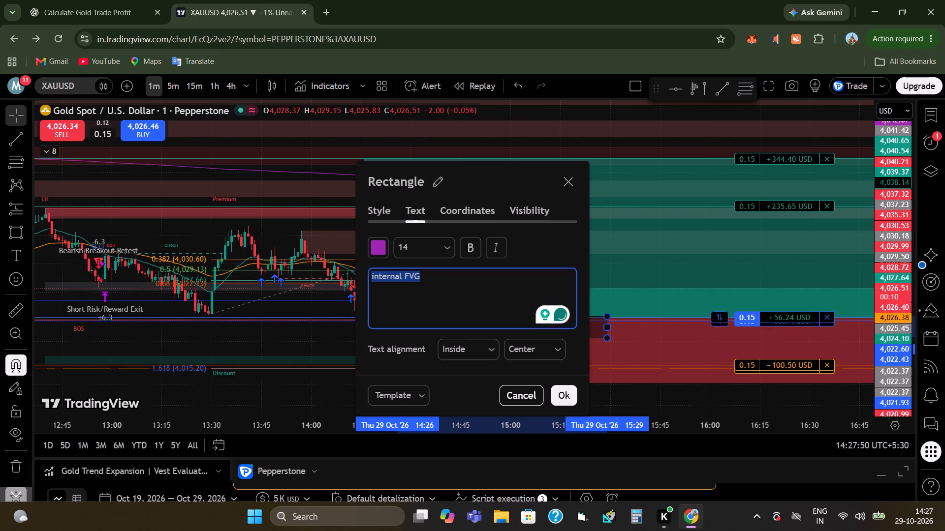
pyautogui.click(435, 288)
pyautogui.click(573, 400)
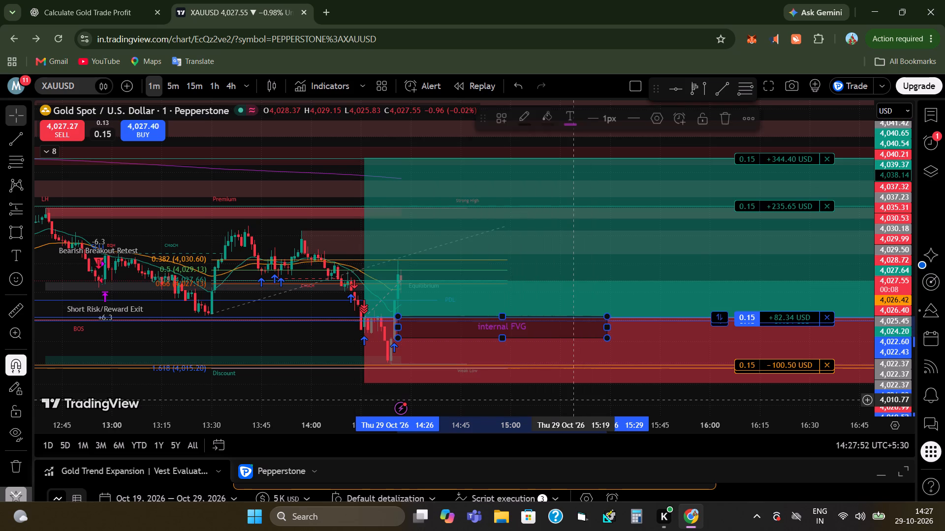
pyautogui.click(321, 361)
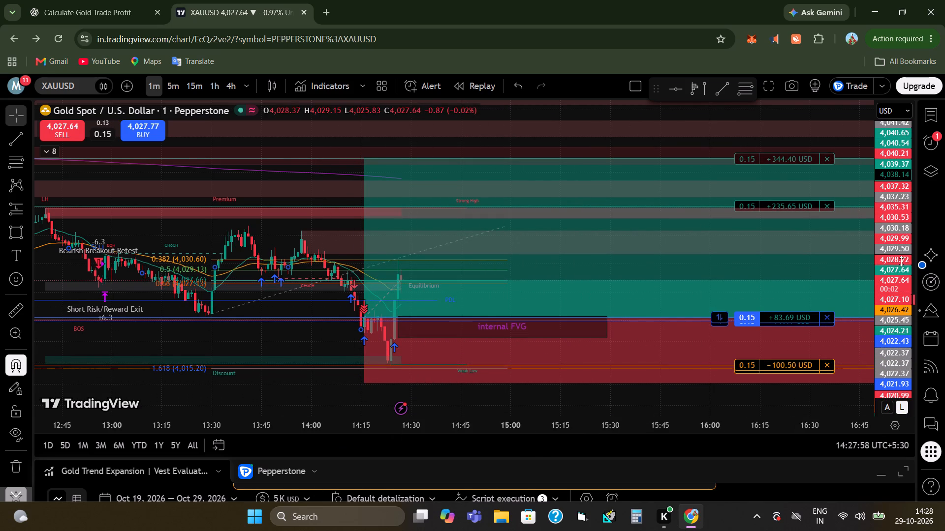
# Review the Pepperstone account summary and the open XAUUSD positions with their take profits, stop losses and profit.
pyautogui.moveTo(901, 260); pyautogui.dragTo(913, 302)
pyautogui.moveTo(544, 432); pyautogui.dragTo(488, 445)
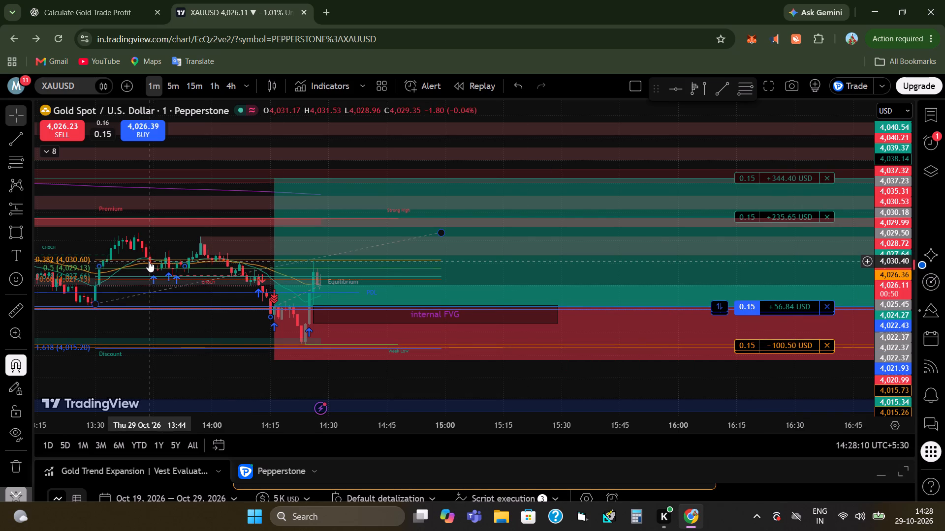
pyautogui.click(278, 472)
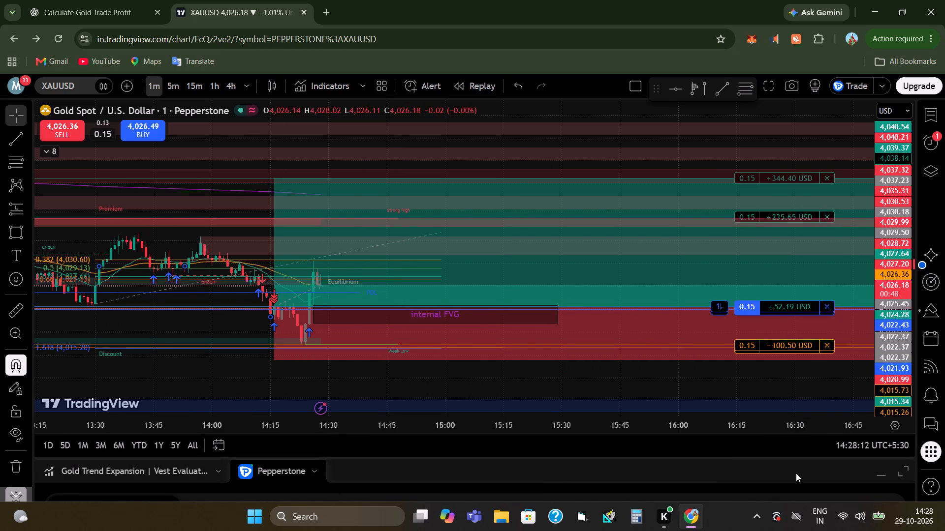
pyautogui.moveTo(811, 457); pyautogui.dragTo(794, 349)
pyautogui.moveTo(779, 351); pyautogui.dragTo(771, 316)
pyautogui.click(269, 402)
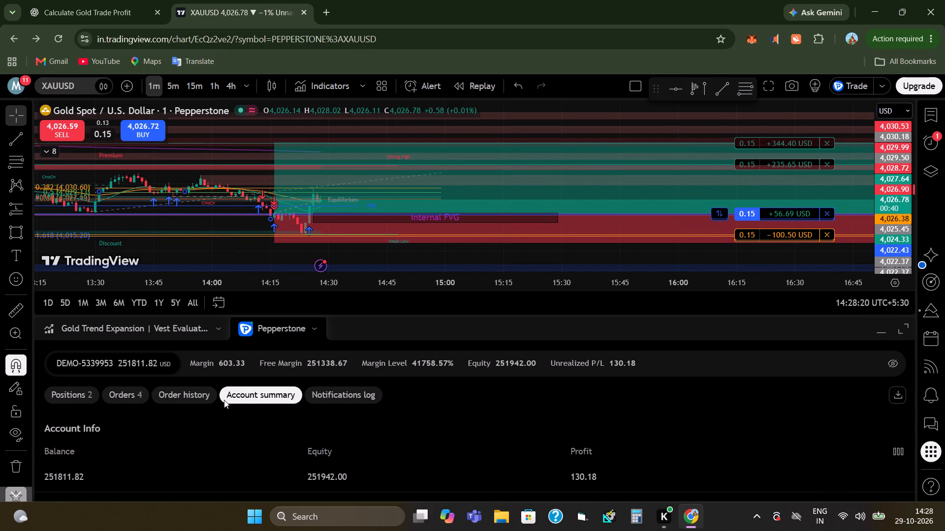
pyautogui.click(94, 395)
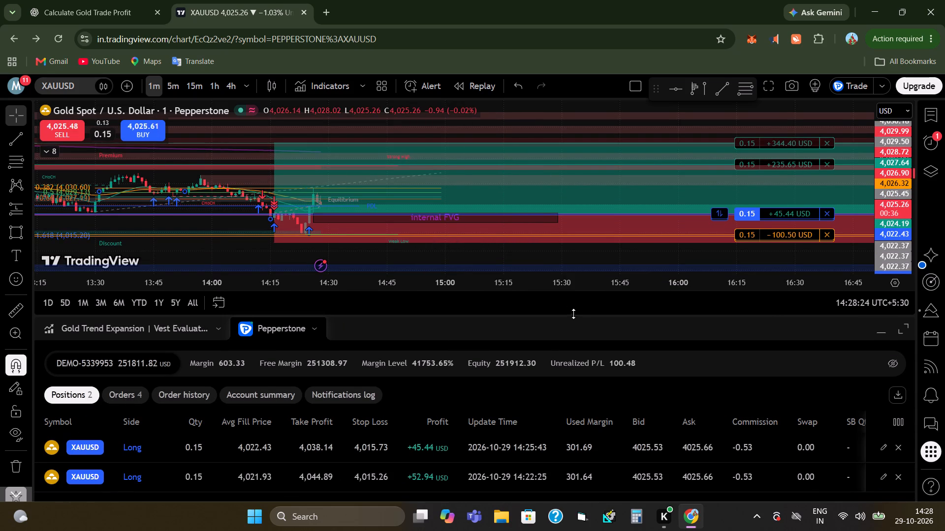
pyautogui.moveTo(574, 316); pyautogui.dragTo(600, 469)
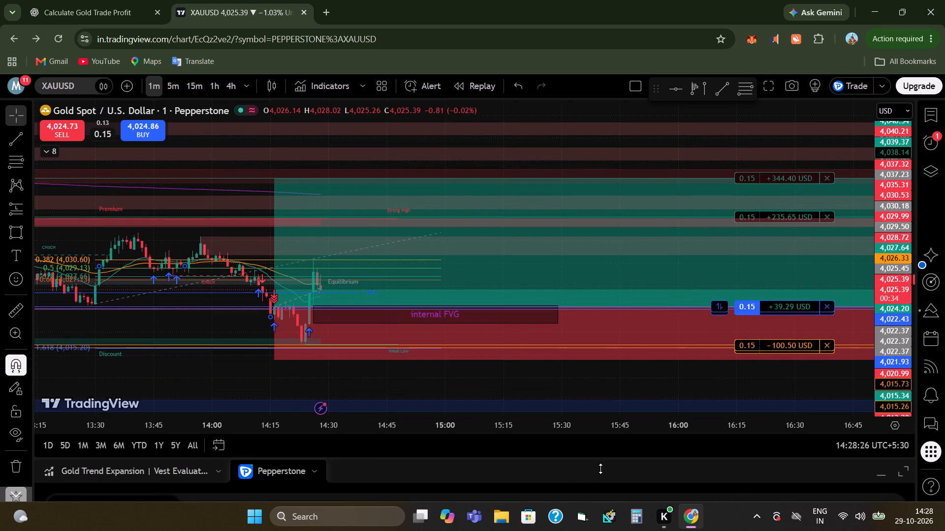
pyautogui.moveTo(600, 469); pyautogui.dragTo(604, 490)
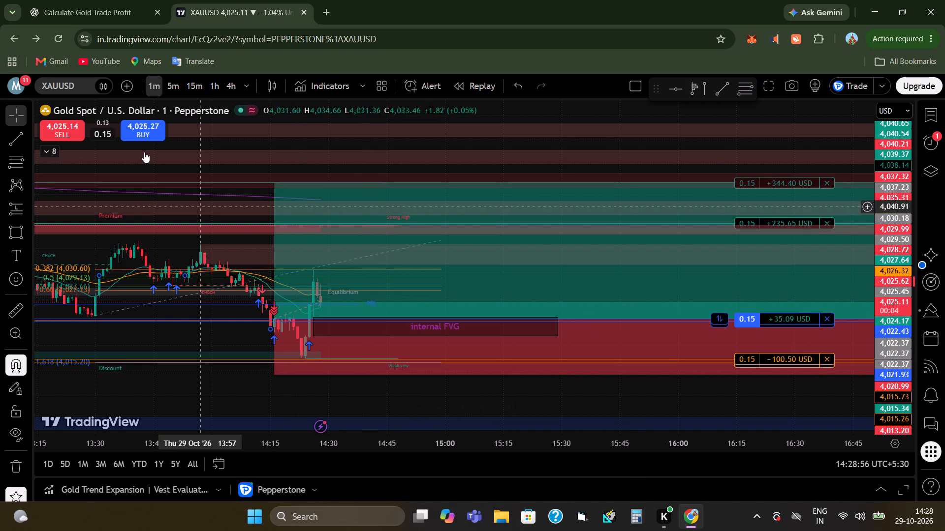
# Set the order quantity for XAUUSD quick trades to 0.05.
pyautogui.click(107, 130)
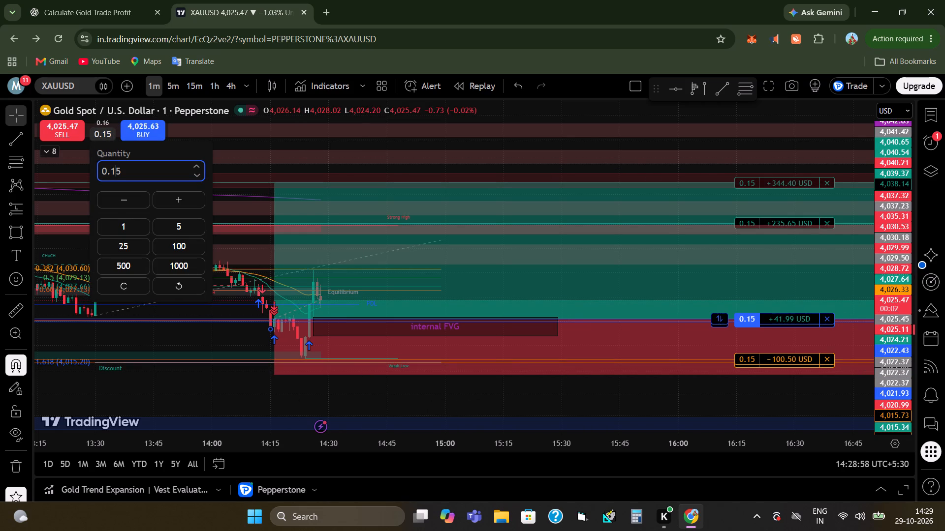
pyautogui.click(113, 164)
pyautogui.press('BackSpace')
pyautogui.press('0')
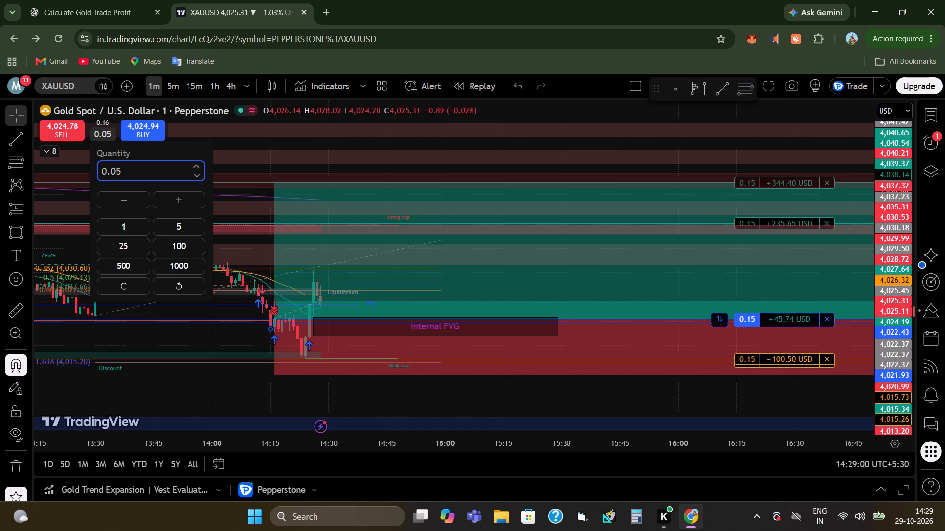
pyautogui.click(234, 141)
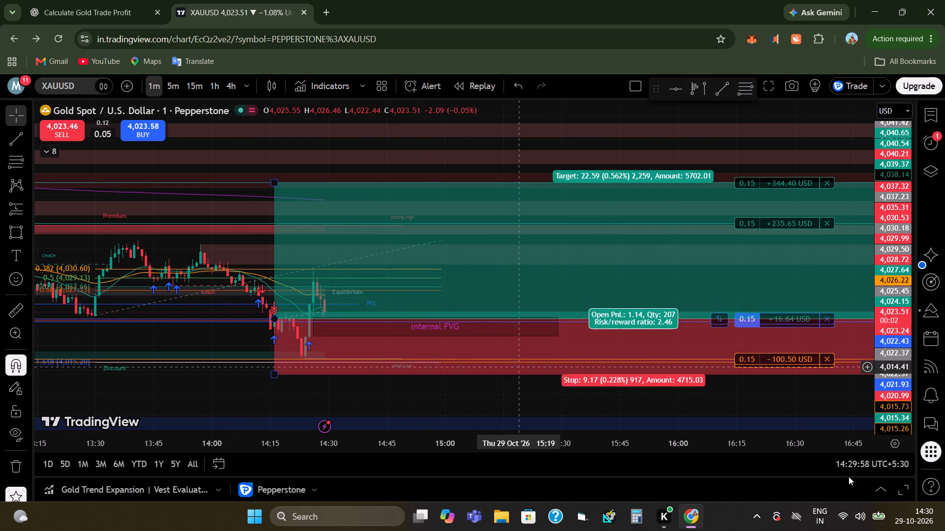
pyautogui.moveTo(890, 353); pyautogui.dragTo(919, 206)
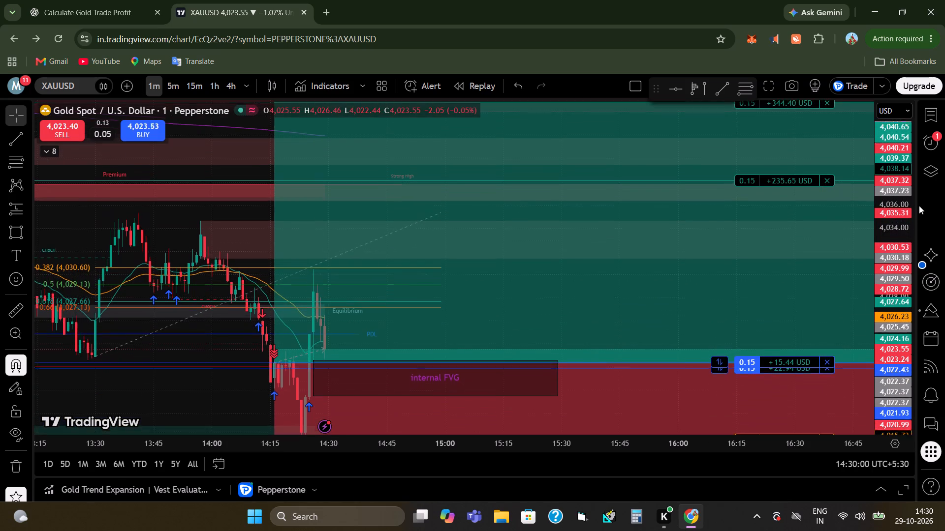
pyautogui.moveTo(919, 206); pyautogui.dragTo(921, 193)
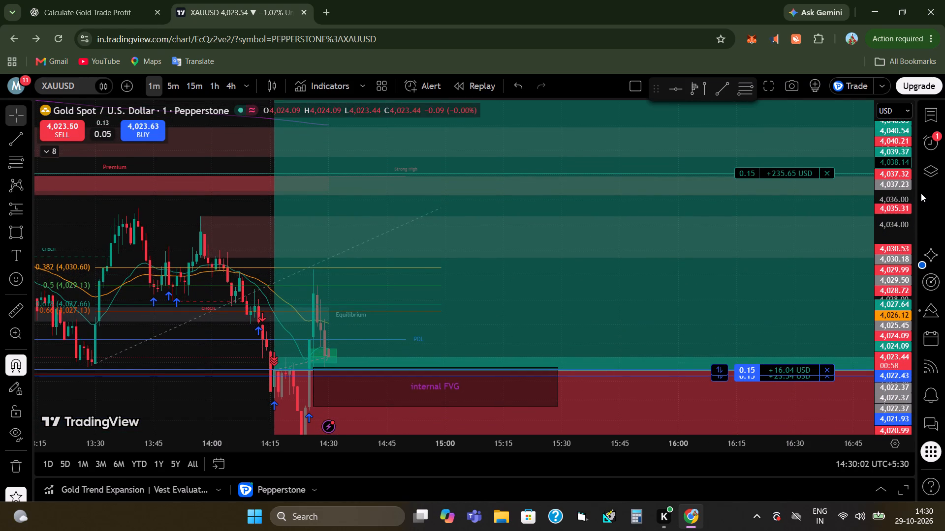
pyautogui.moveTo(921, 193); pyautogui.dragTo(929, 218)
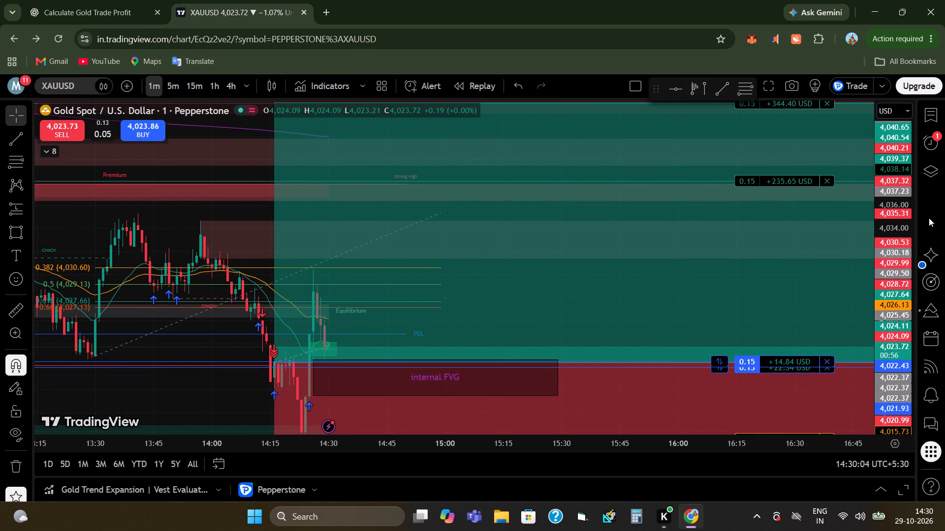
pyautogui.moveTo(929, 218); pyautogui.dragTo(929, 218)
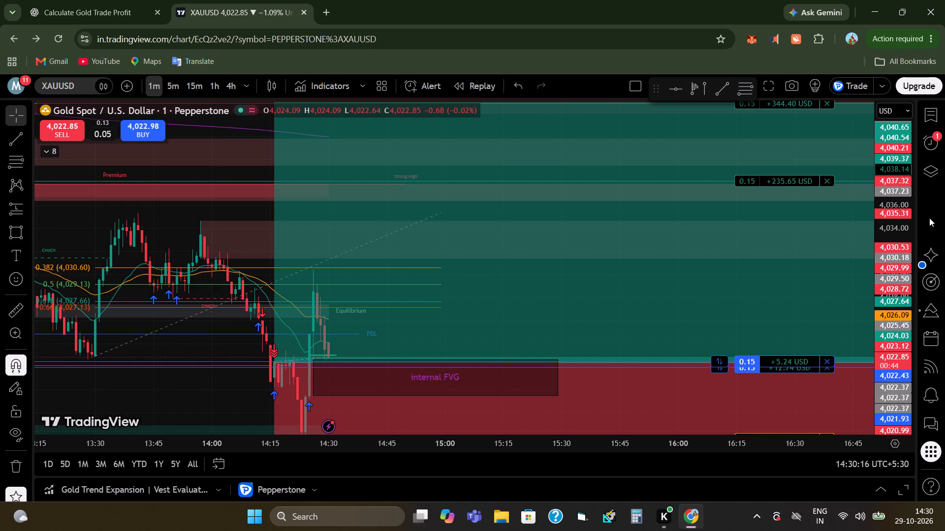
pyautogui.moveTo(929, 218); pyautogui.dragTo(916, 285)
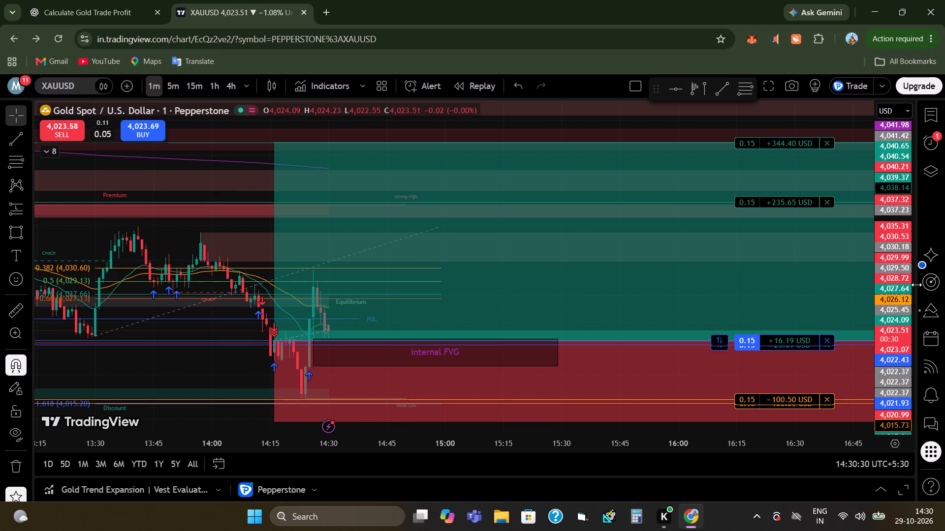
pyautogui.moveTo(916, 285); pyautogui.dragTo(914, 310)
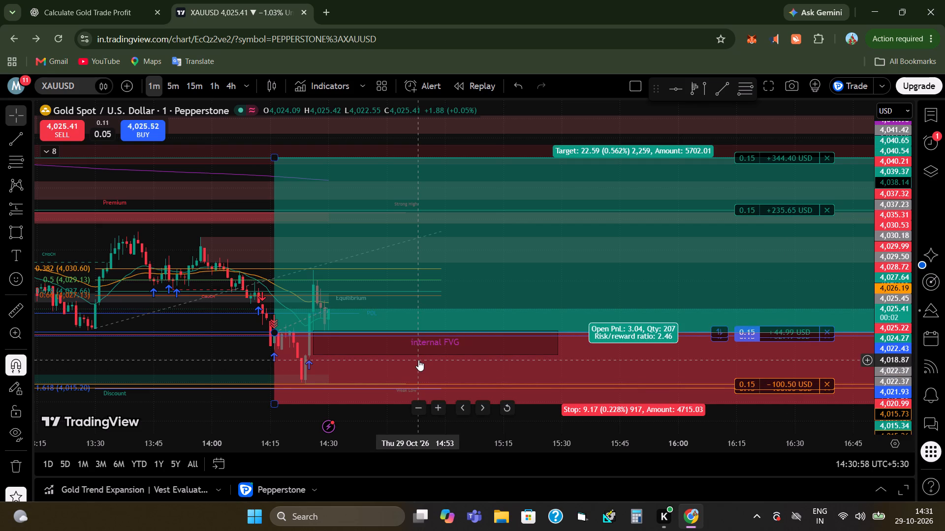
# Check the Pepperstone account summary's balance, equity and profit again, and return to the full chart view.
pyautogui.moveTo(686, 477); pyautogui.dragTo(689, 411)
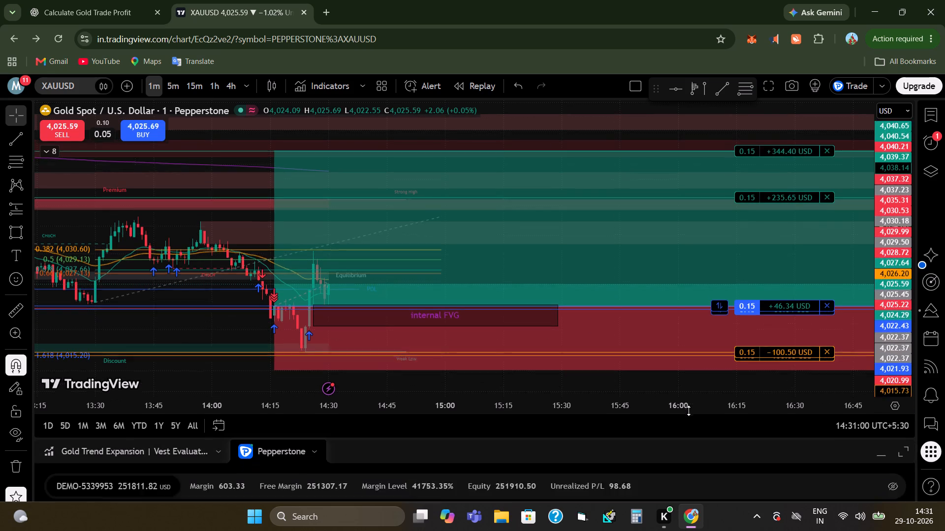
pyautogui.moveTo(689, 411); pyautogui.dragTo(674, 380)
pyautogui.click(670, 359)
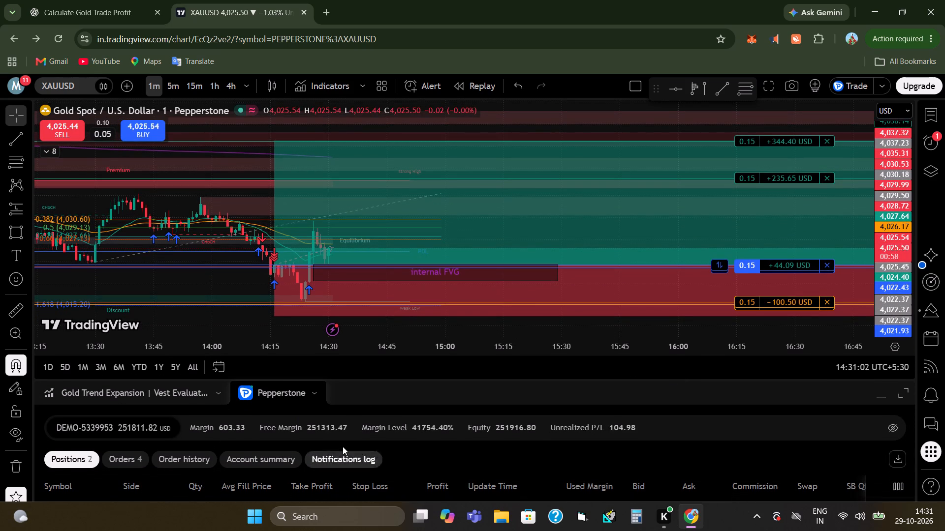
pyautogui.click(281, 456)
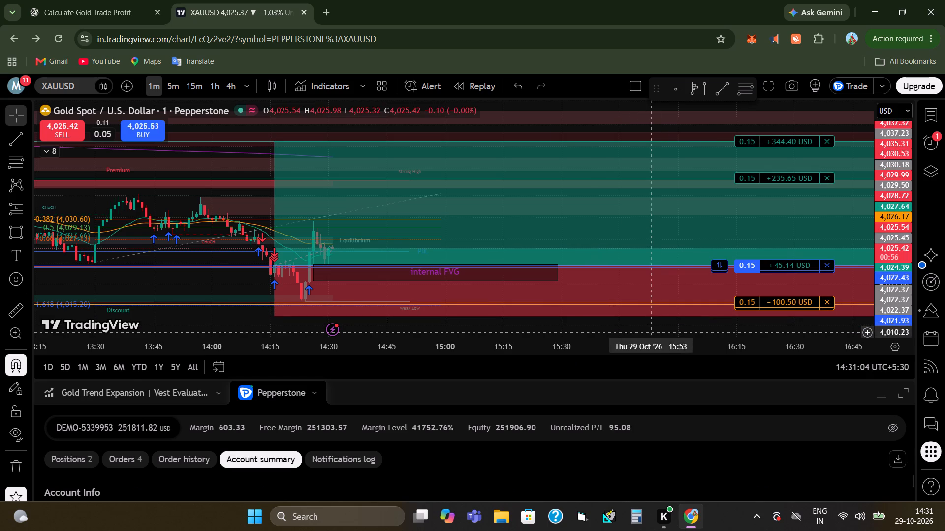
pyautogui.moveTo(657, 380); pyautogui.dragTo(652, 345)
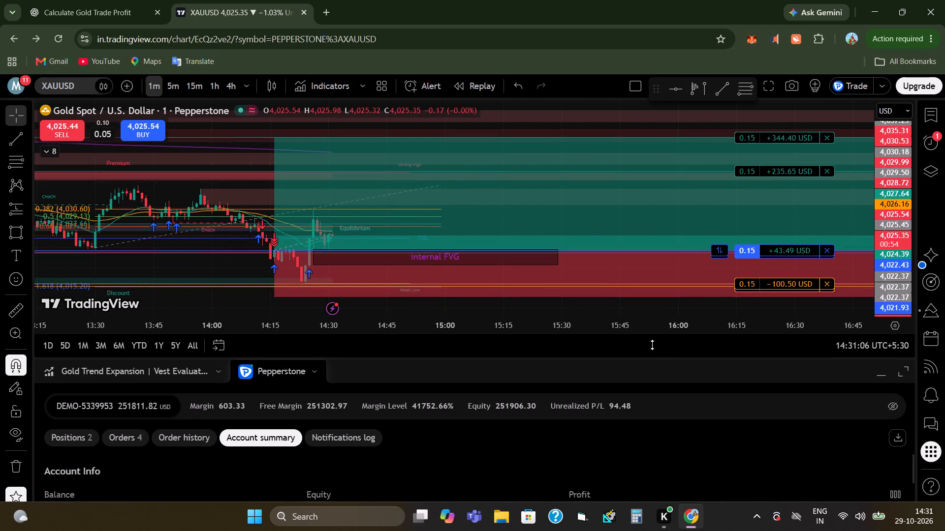
pyautogui.moveTo(652, 345); pyautogui.dragTo(652, 317)
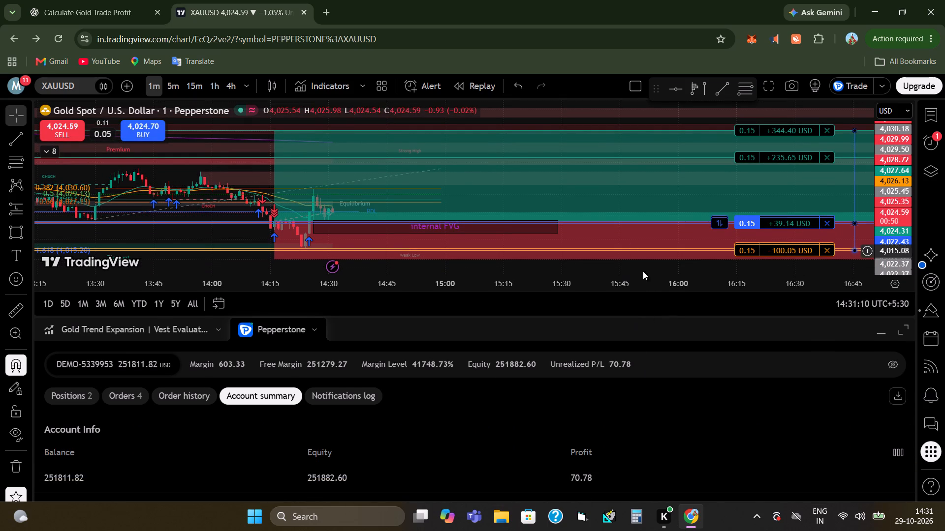
pyautogui.moveTo(672, 315); pyautogui.dragTo(686, 494)
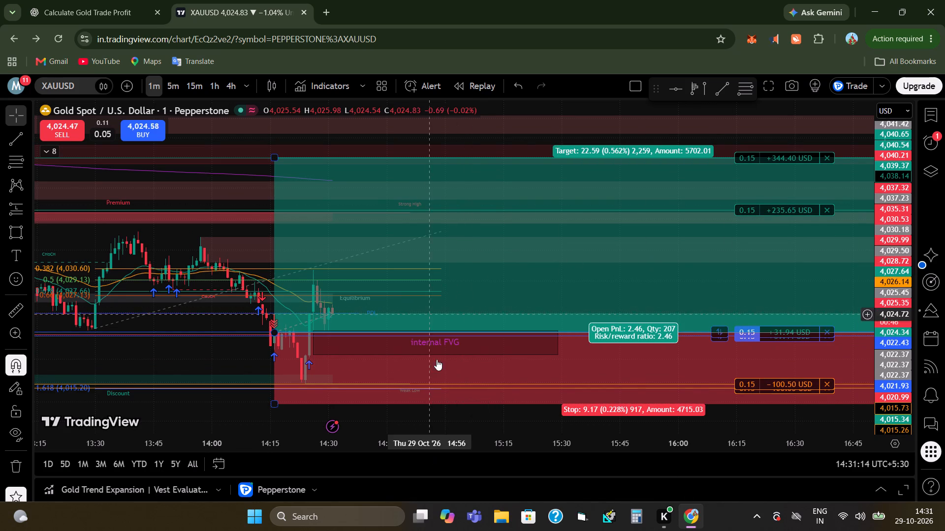
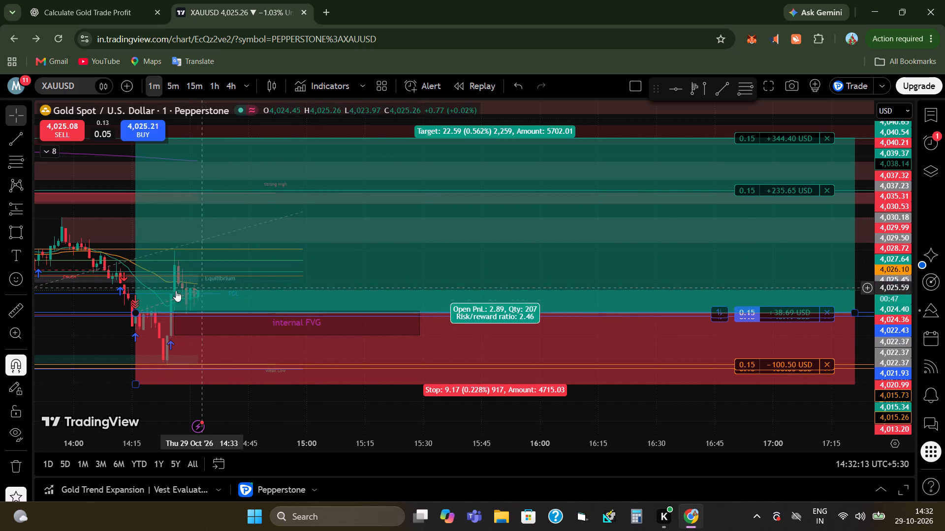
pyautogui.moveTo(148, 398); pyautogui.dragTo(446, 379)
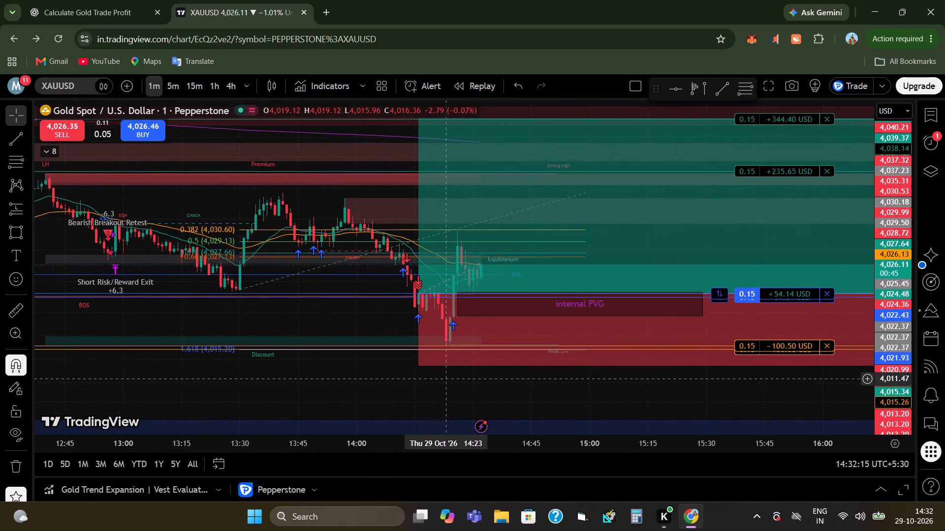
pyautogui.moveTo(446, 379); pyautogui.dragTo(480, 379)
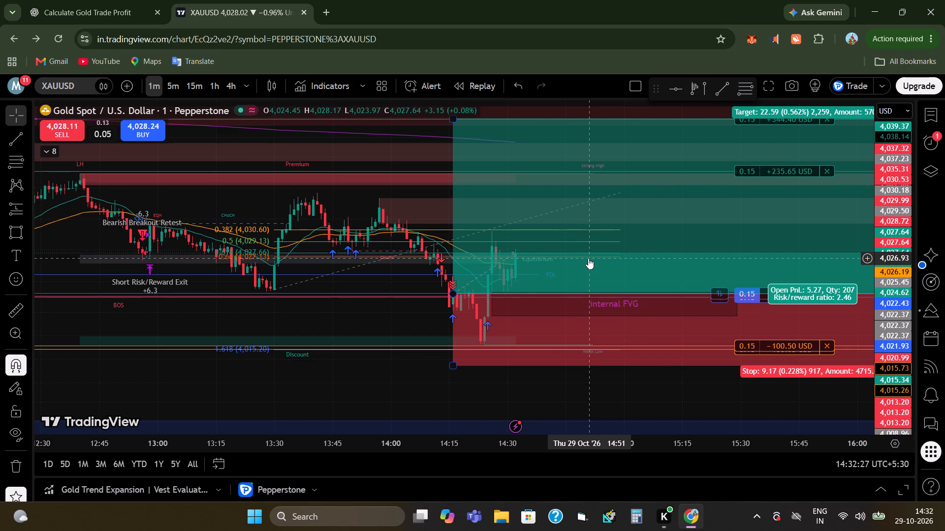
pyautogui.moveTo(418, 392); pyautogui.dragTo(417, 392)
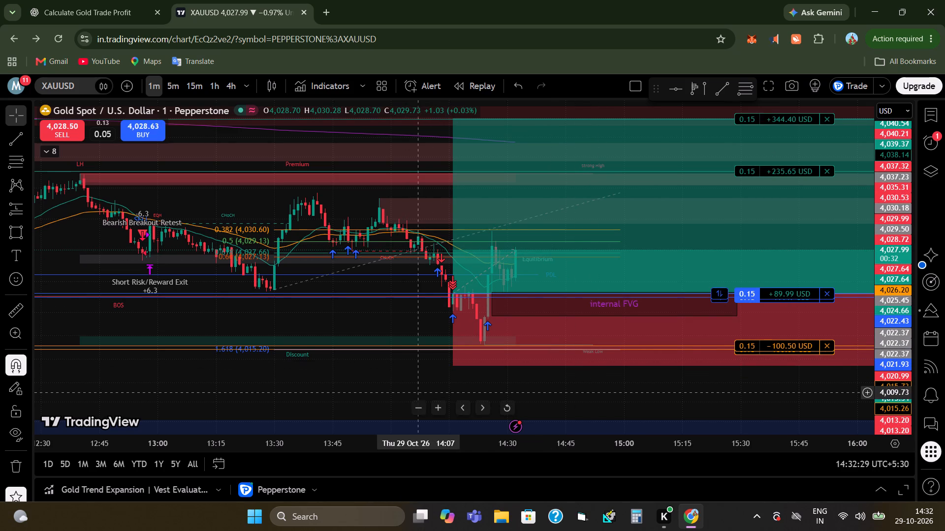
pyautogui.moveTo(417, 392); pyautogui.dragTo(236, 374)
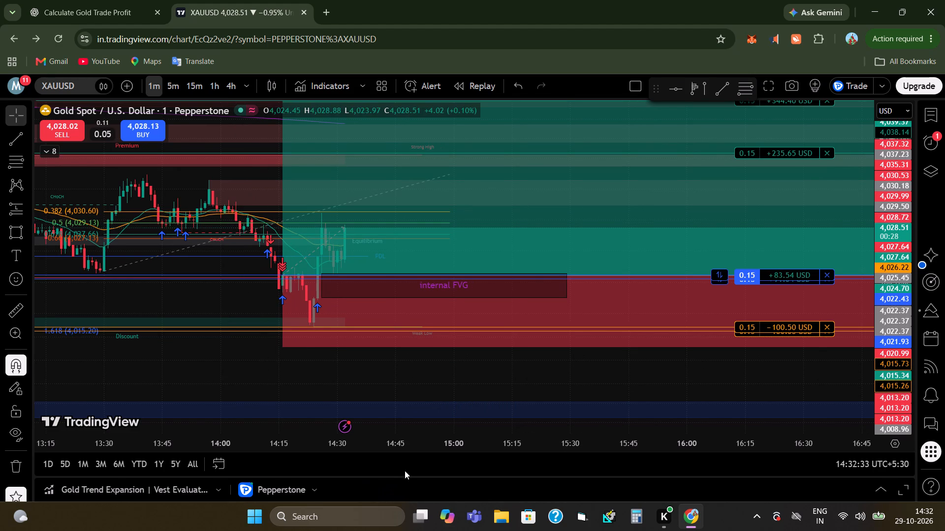
# Check the Pepperstone account summary and the open XAUUSD positions, and return to the full chart view.
pyautogui.moveTo(419, 477); pyautogui.dragTo(469, 308)
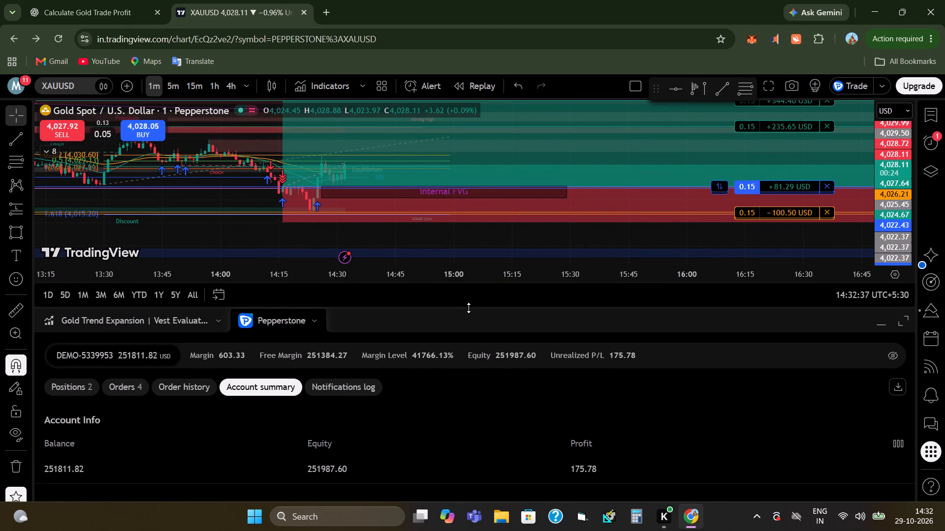
pyautogui.moveTo(469, 308); pyautogui.dragTo(469, 314)
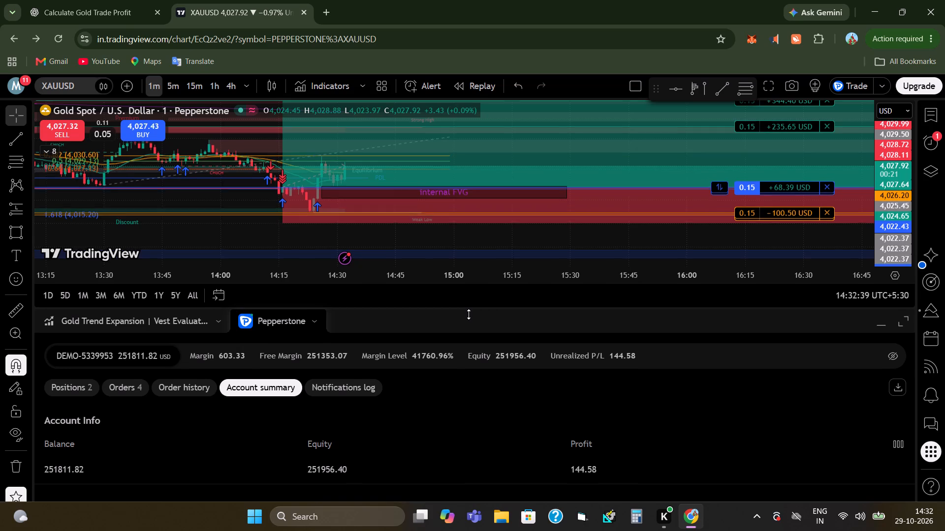
pyautogui.moveTo(469, 314); pyautogui.dragTo(469, 328)
pyautogui.click(75, 411)
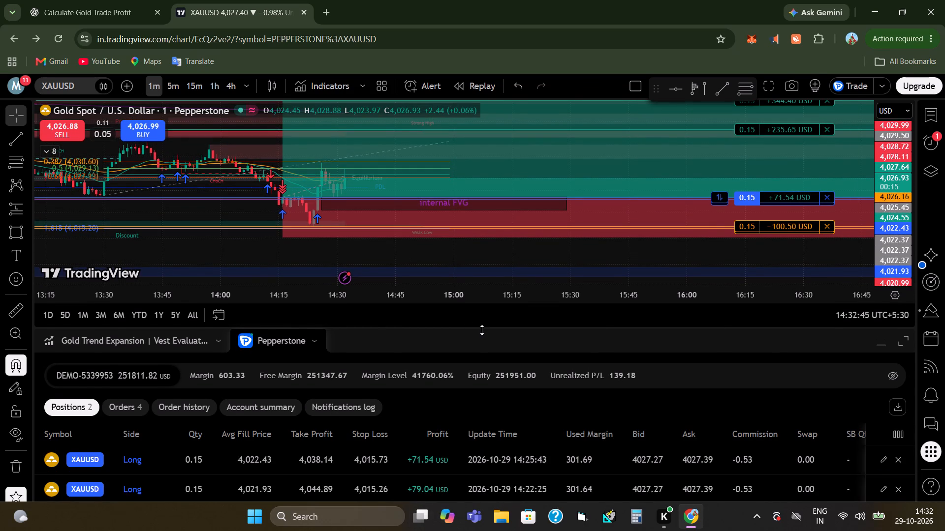
pyautogui.moveTo(482, 330); pyautogui.dragTo(507, 481)
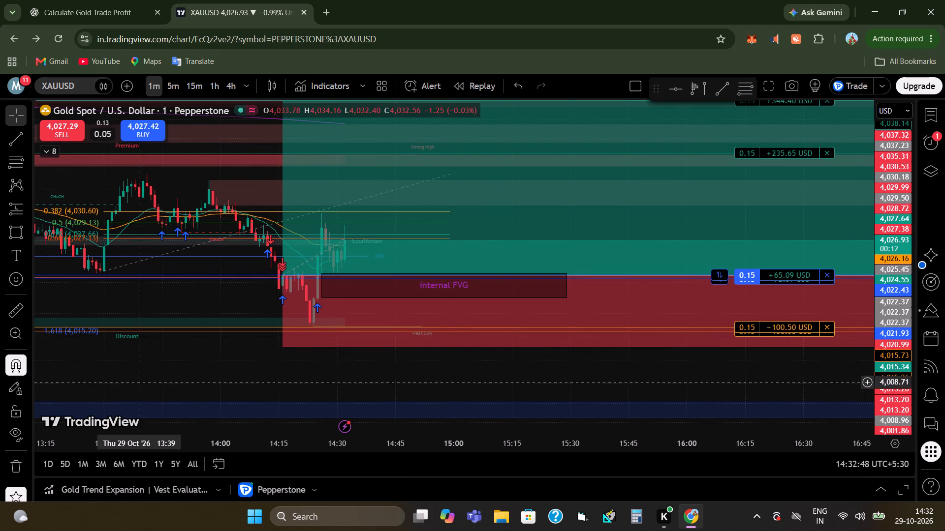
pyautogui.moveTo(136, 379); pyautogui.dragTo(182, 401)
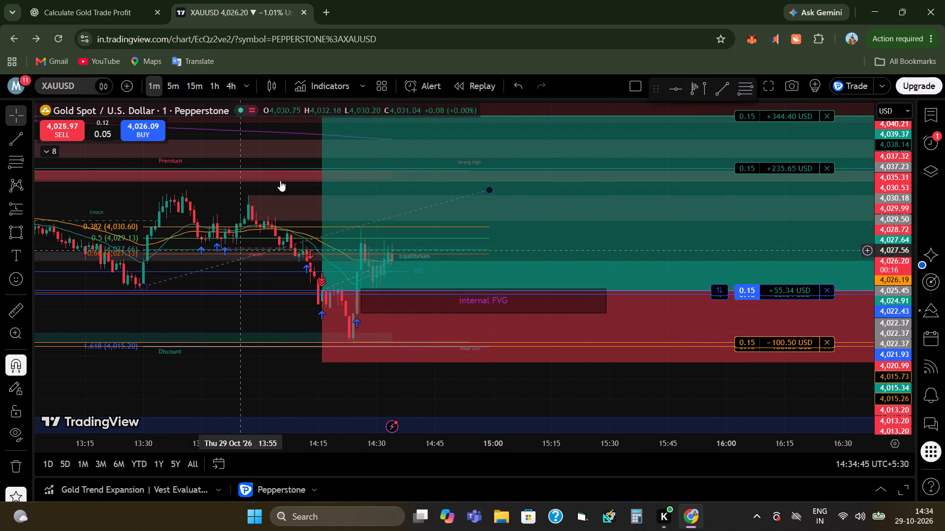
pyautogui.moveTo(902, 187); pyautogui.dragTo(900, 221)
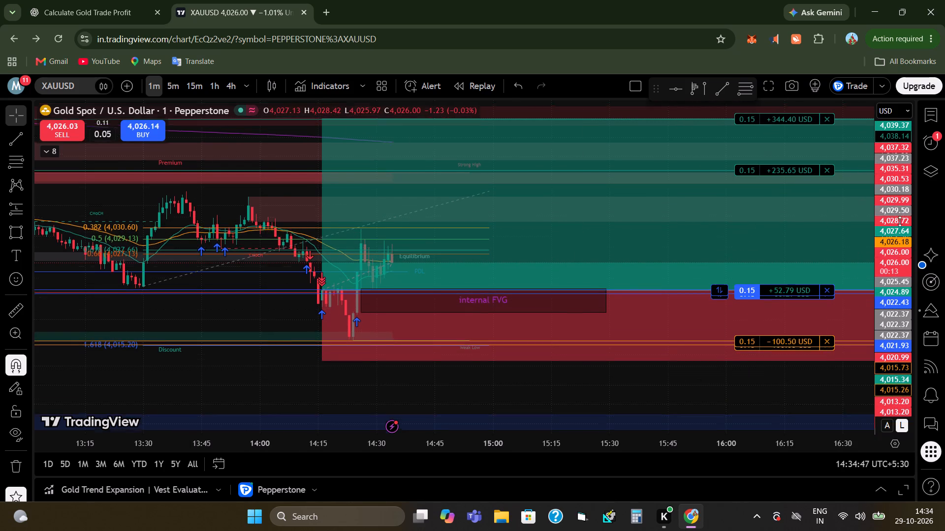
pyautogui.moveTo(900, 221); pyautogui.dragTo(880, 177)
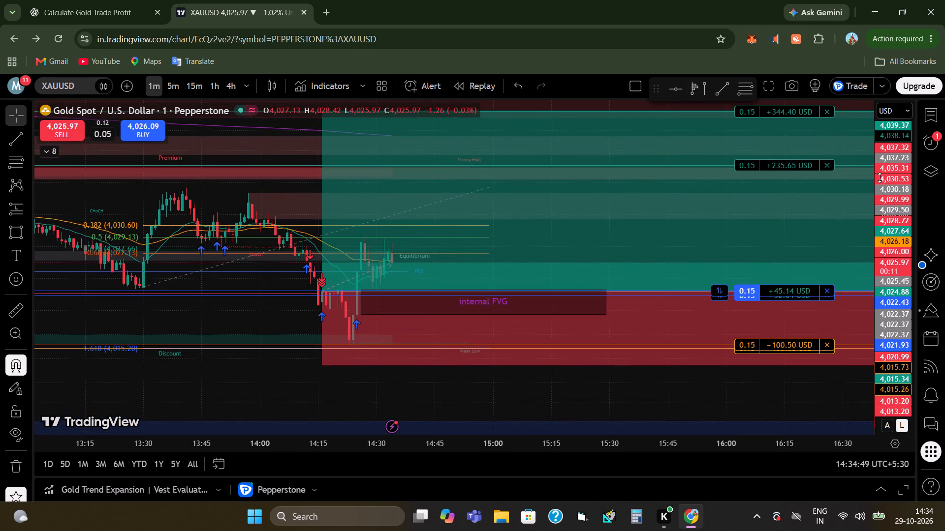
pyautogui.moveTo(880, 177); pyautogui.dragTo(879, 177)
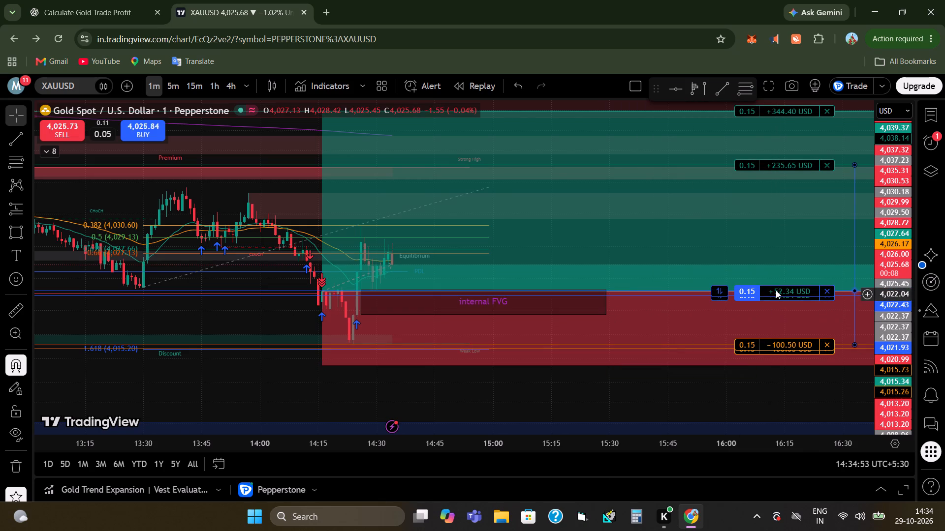
# Maximise the open positions list and inspect the exit settings of the 4,022.43 long, viewing its take profit as reward in USD.
pyautogui.click(744, 292)
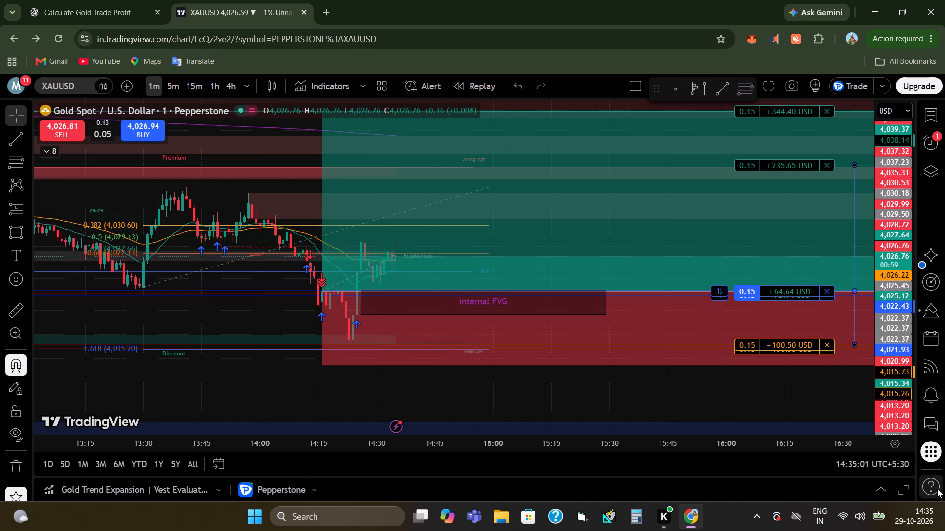
pyautogui.click(904, 490)
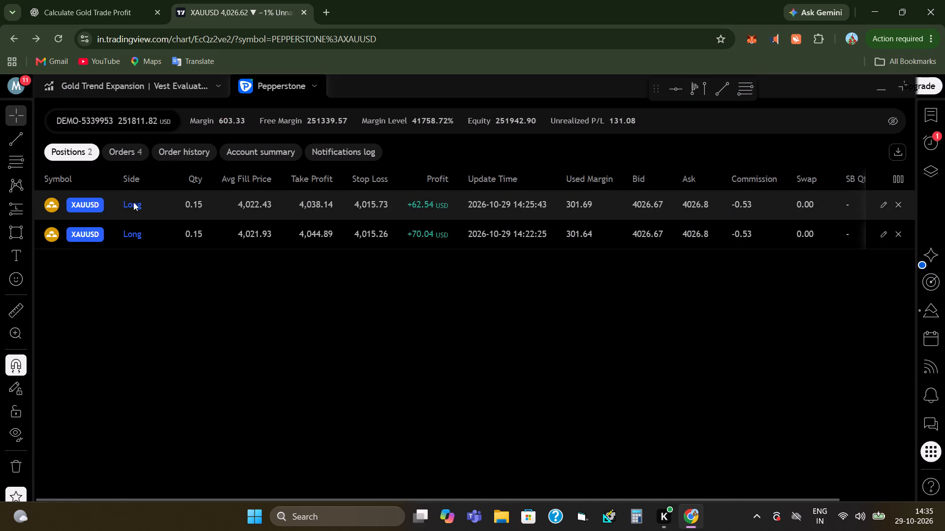
pyautogui.click(135, 202)
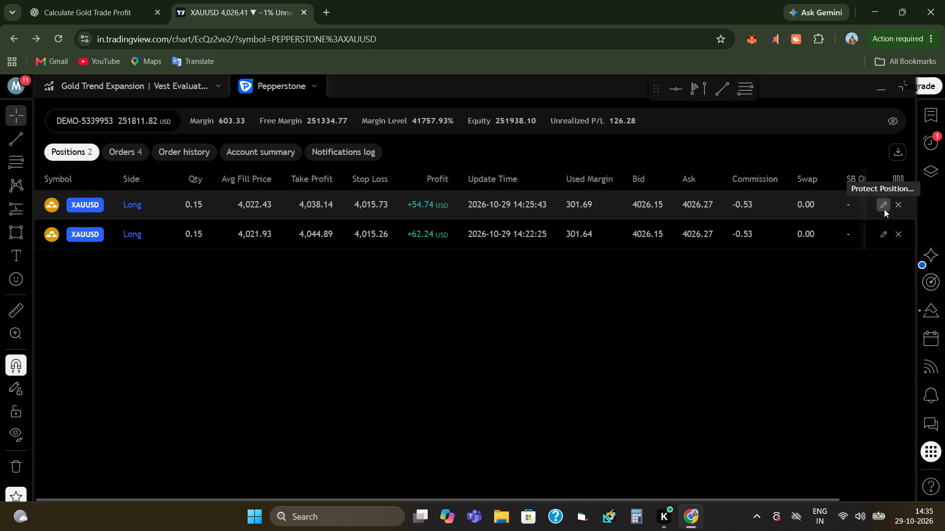
pyautogui.click(884, 209)
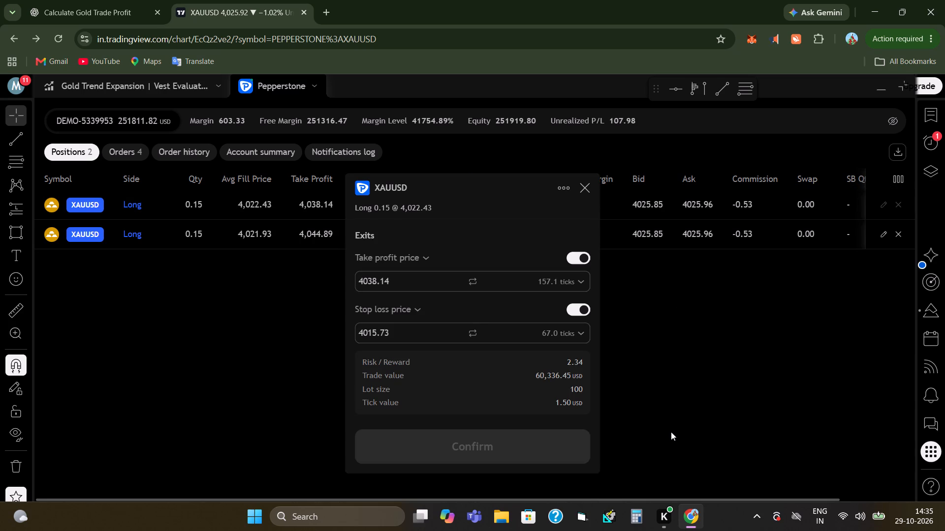
pyautogui.click(559, 185)
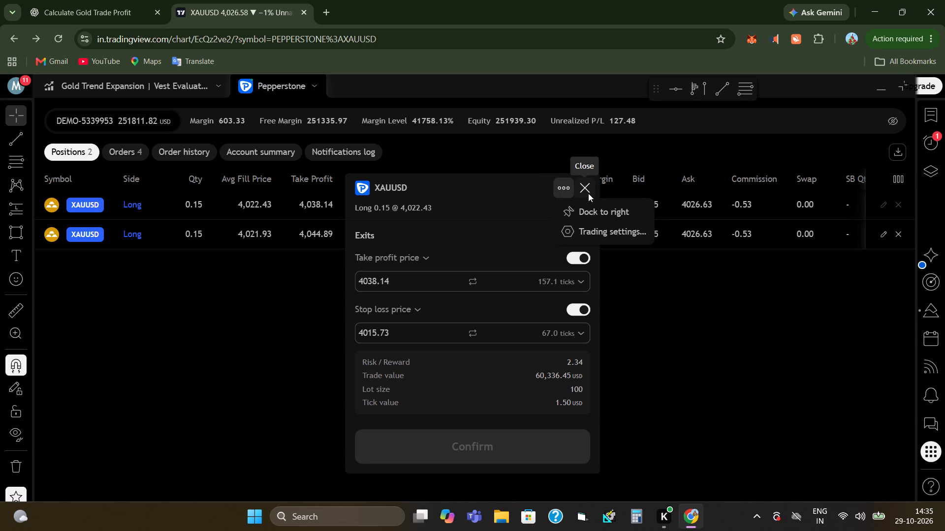
pyautogui.click(417, 262)
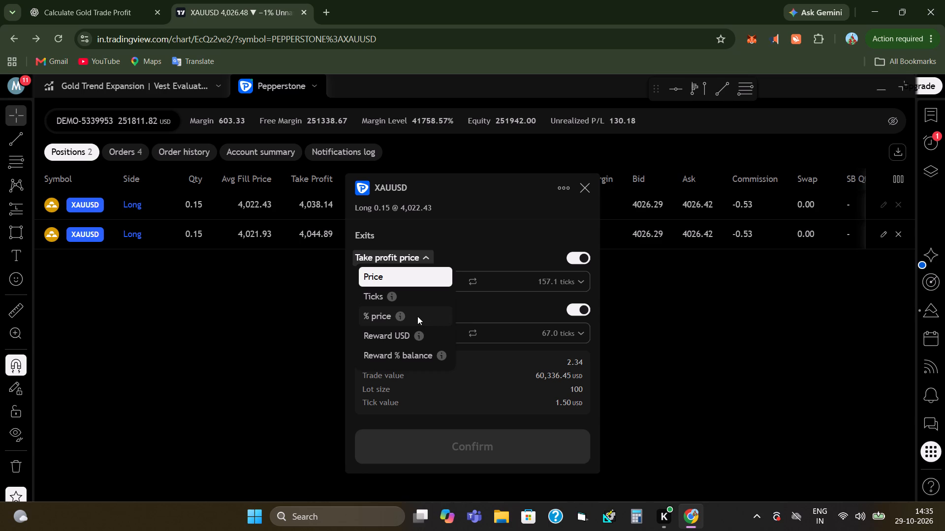
pyautogui.click(388, 332)
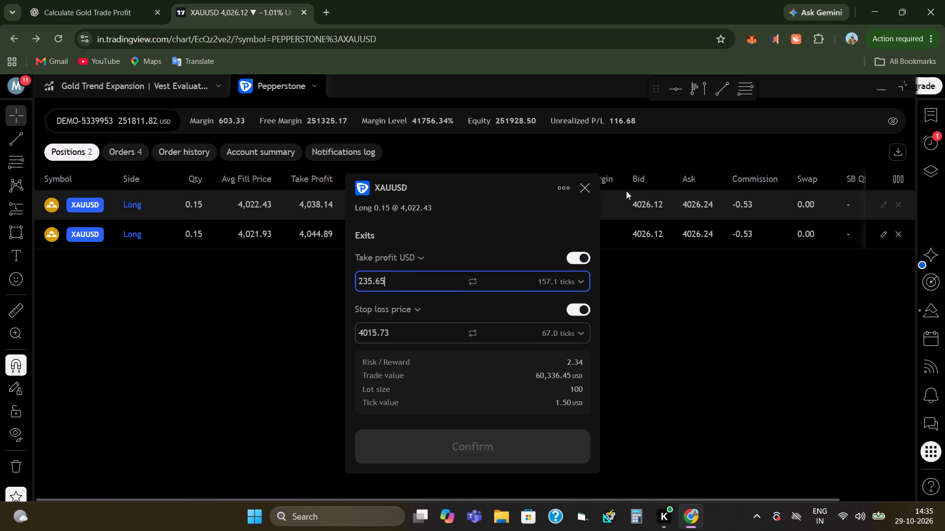
pyautogui.click(582, 183)
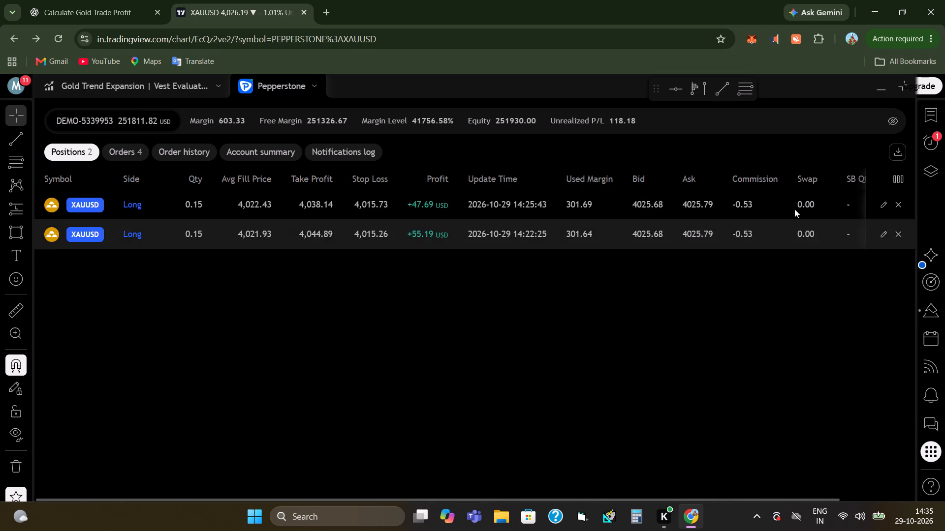
# Restore the maximised Pepperstone positions view and shrink it so the XAUUSD chart takes up most of the space.
pyautogui.click(900, 95)
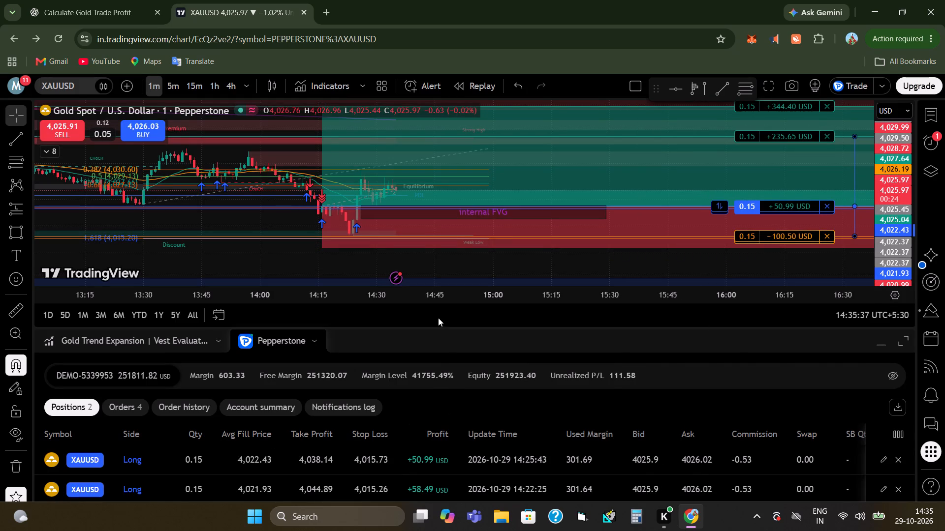
pyautogui.moveTo(457, 328); pyautogui.dragTo(454, 352)
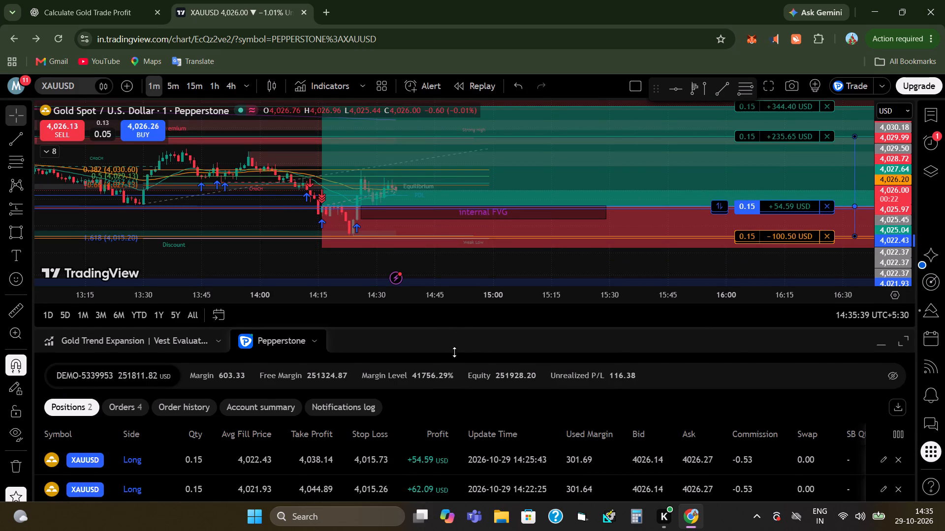
pyautogui.moveTo(454, 352); pyautogui.dragTo(418, 463)
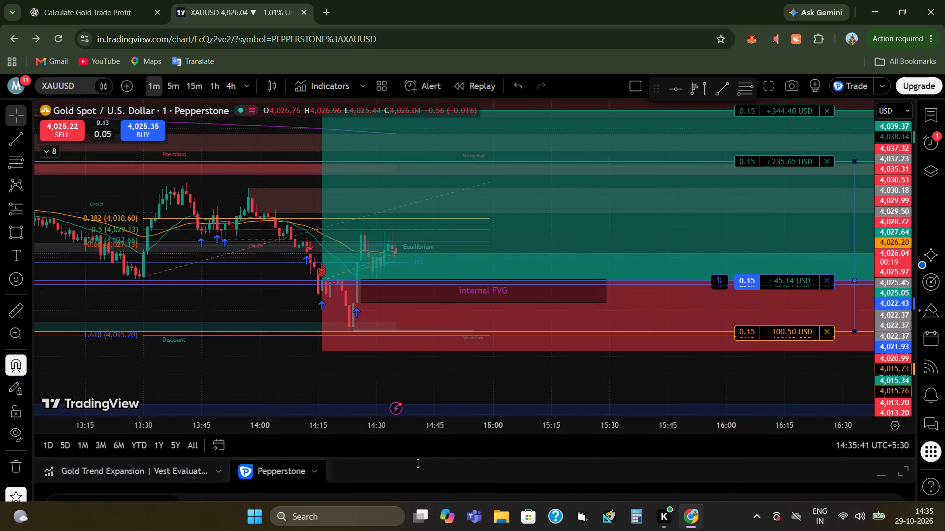
pyautogui.moveTo(418, 463); pyautogui.dragTo(419, 443)
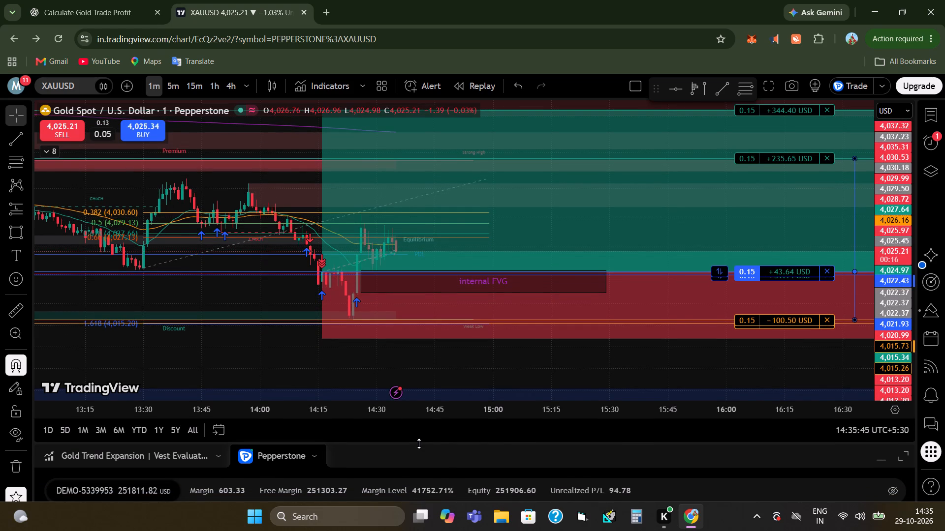
pyautogui.moveTo(419, 443); pyautogui.dragTo(418, 443)
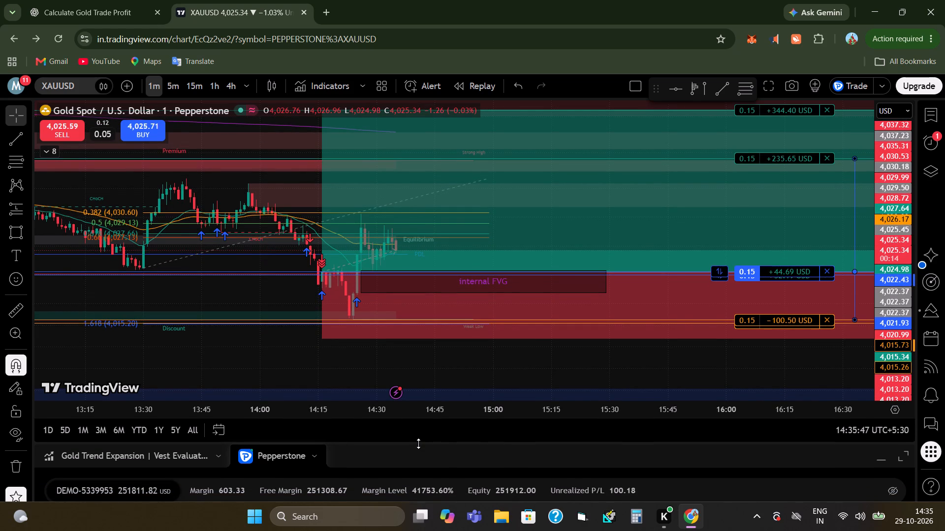
pyautogui.moveTo(418, 443); pyautogui.dragTo(431, 466)
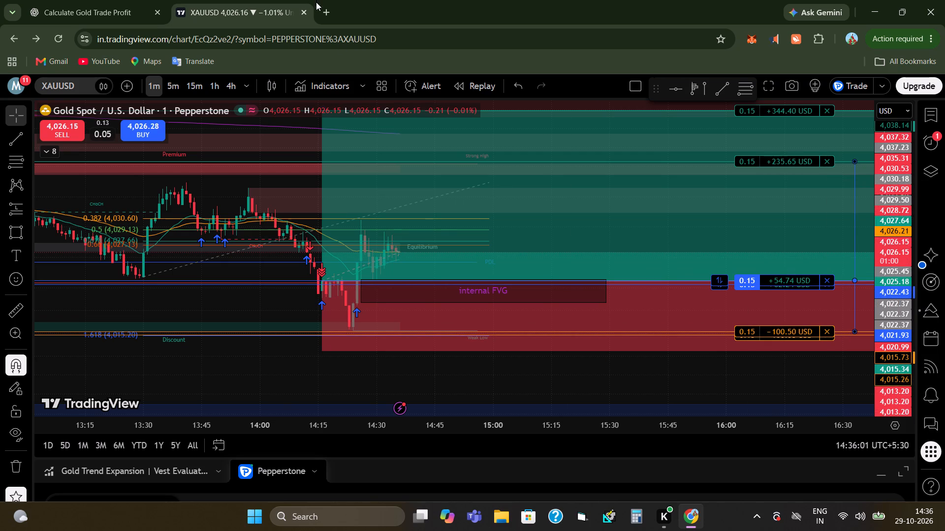
# Search Google for "vest markets" in a new browser tab.
pyautogui.click(330, 10)
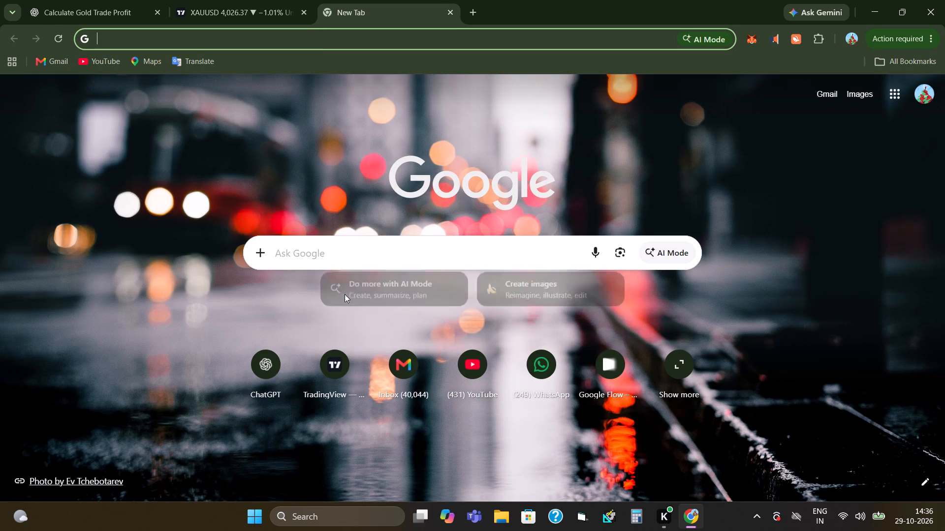
pyautogui.write('vest')
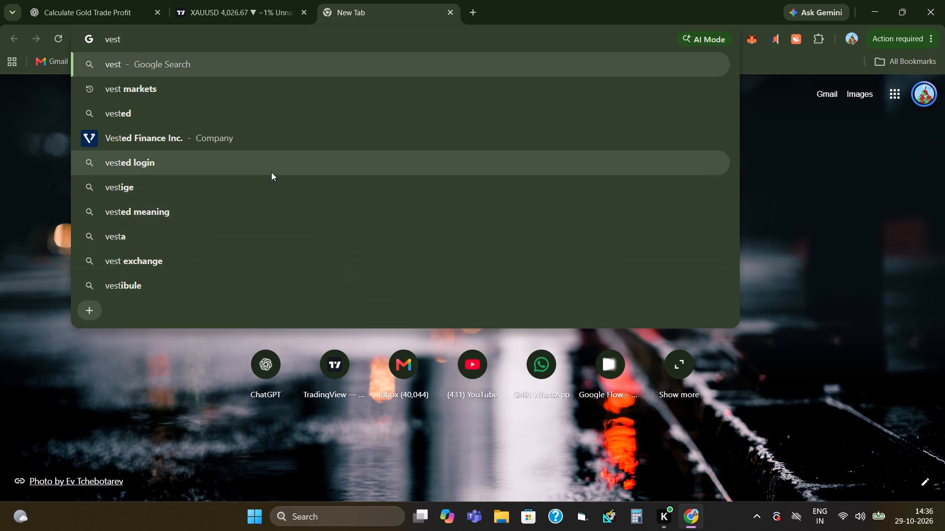
pyautogui.press('space')
pyautogui.click(297, 89)
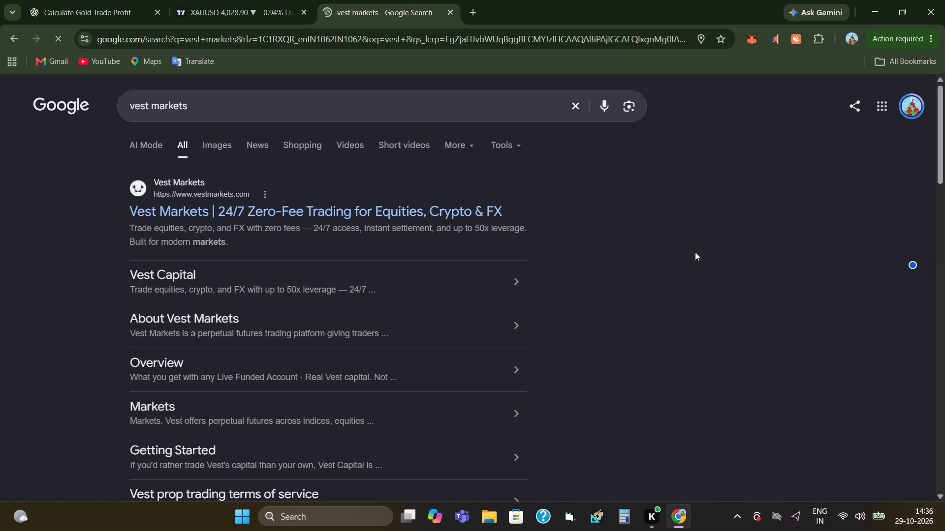
# Look through the Vest Markets search results, including review videos and listings, and expand the AI Overview.
pyautogui.scroll(-1, 695, 252)
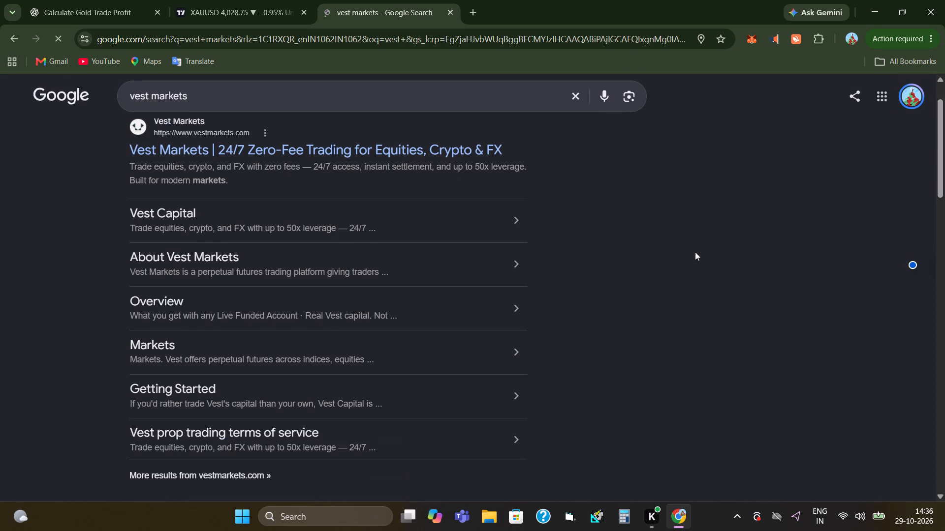
pyautogui.scroll(-2, 695, 251)
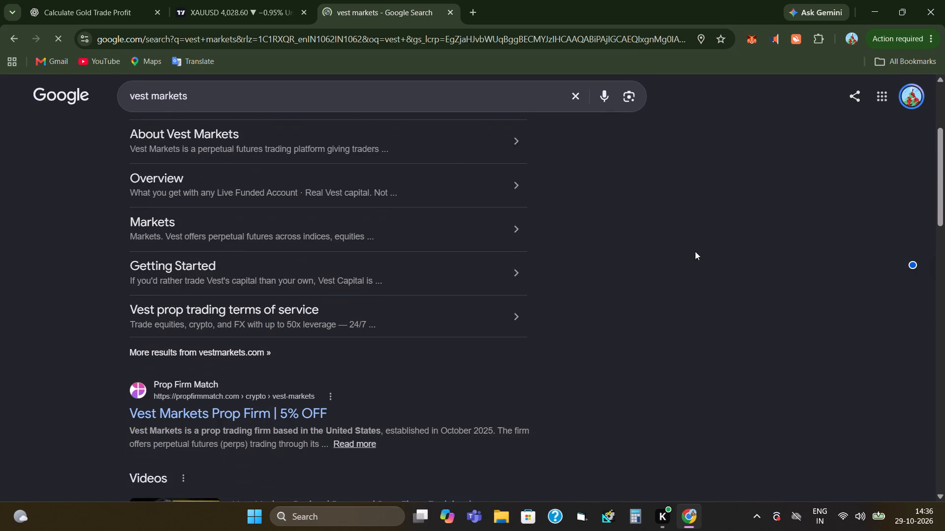
pyautogui.scroll(-4, 695, 251)
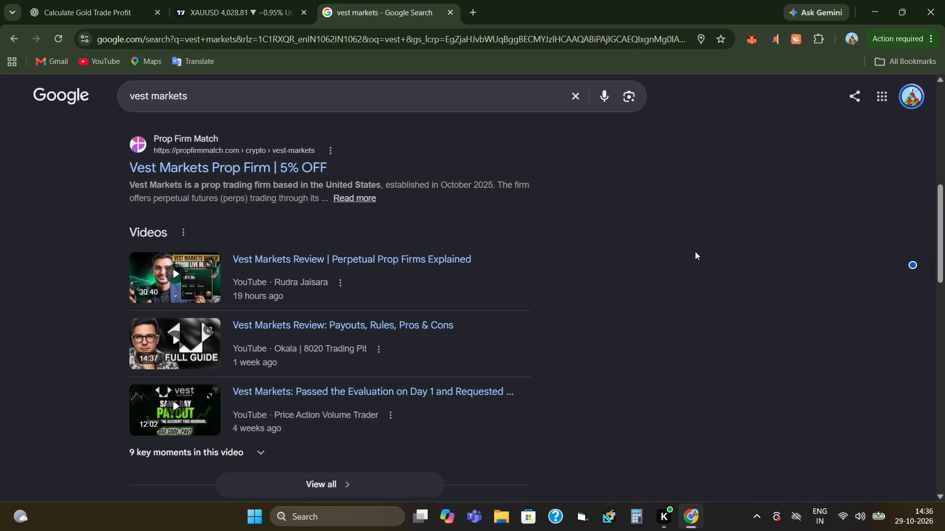
pyautogui.scroll(-1, 695, 251)
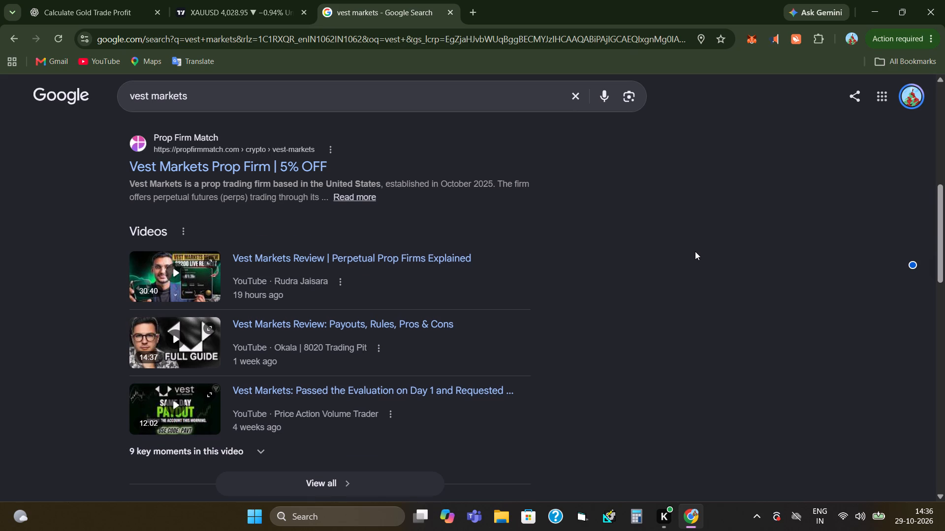
pyautogui.scroll(-2, 695, 251)
pyautogui.scroll(3, 695, 251)
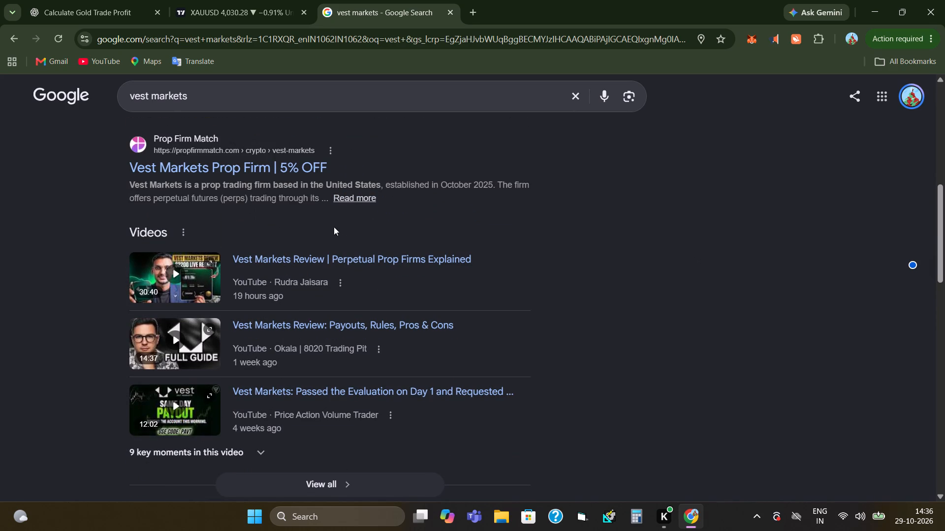
pyautogui.scroll(-3, 676, 319)
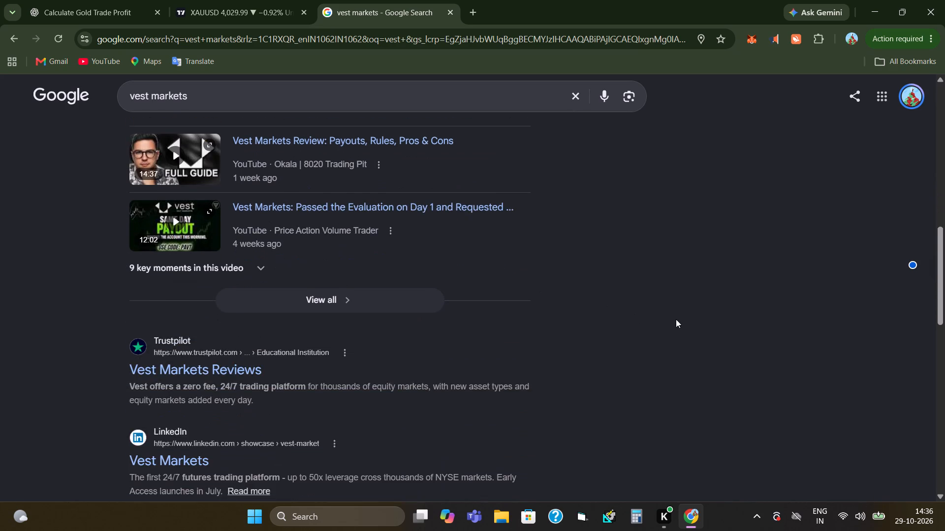
pyautogui.scroll(-1, 676, 319)
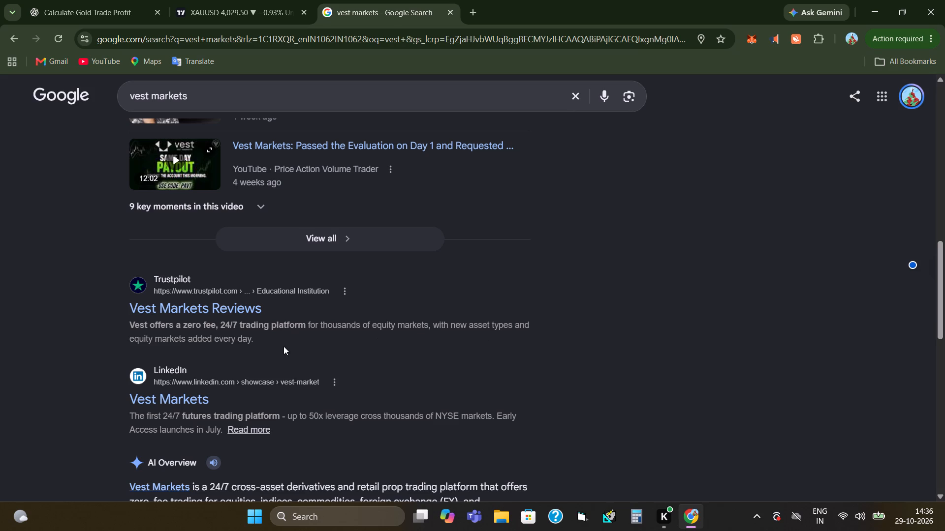
pyautogui.scroll(-3, 416, 383)
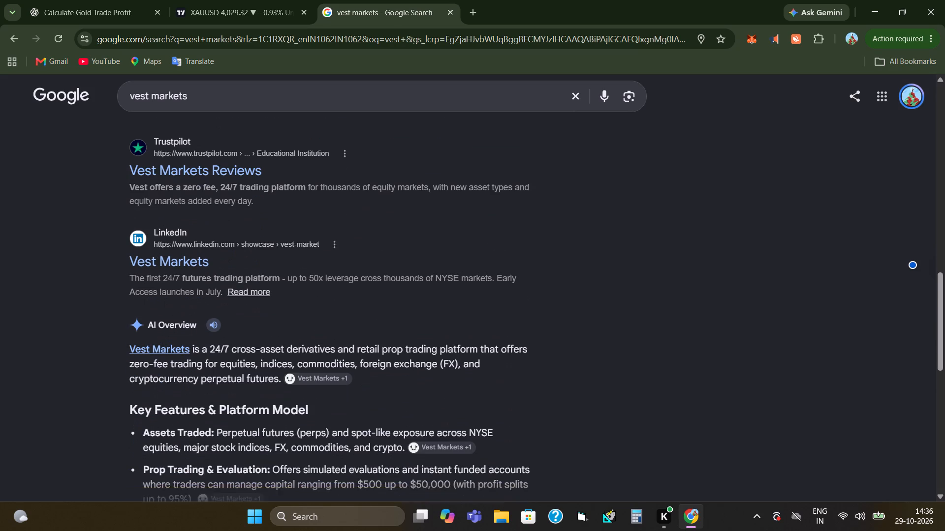
pyautogui.scroll(-1, 417, 383)
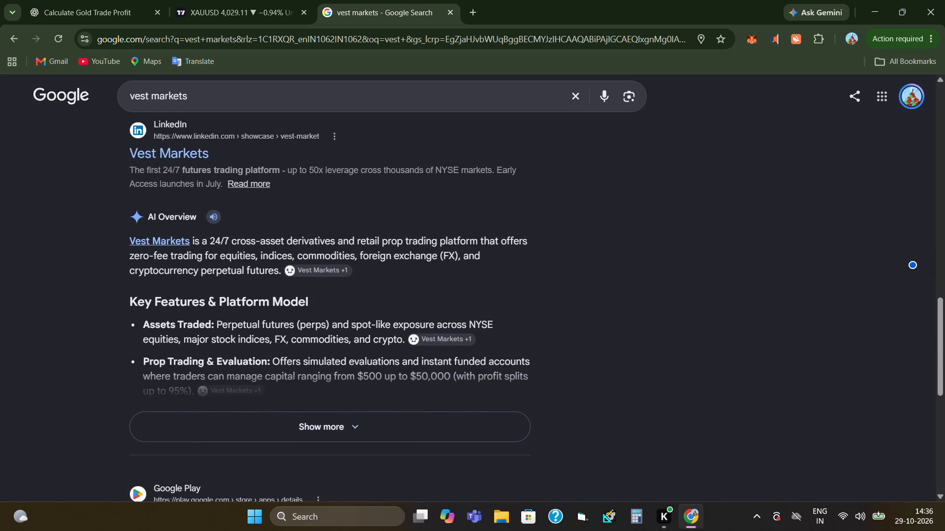
pyautogui.click(307, 417)
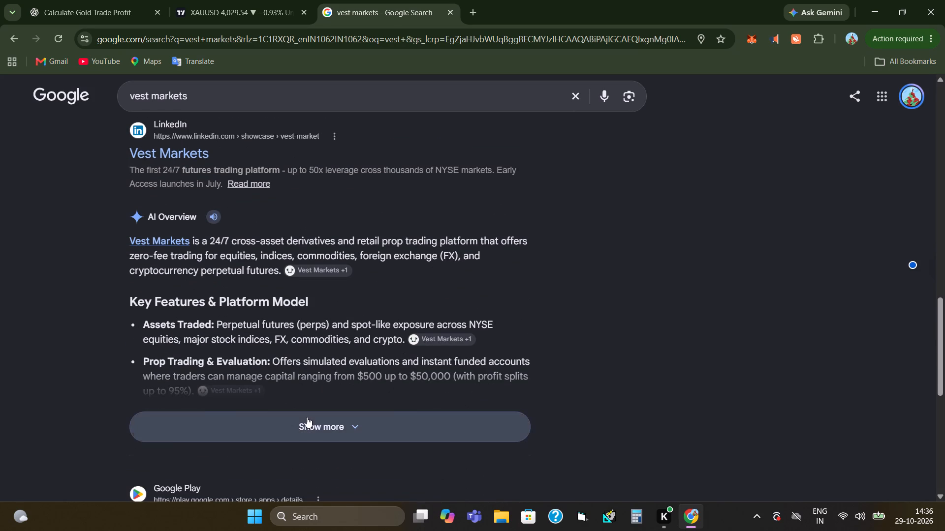